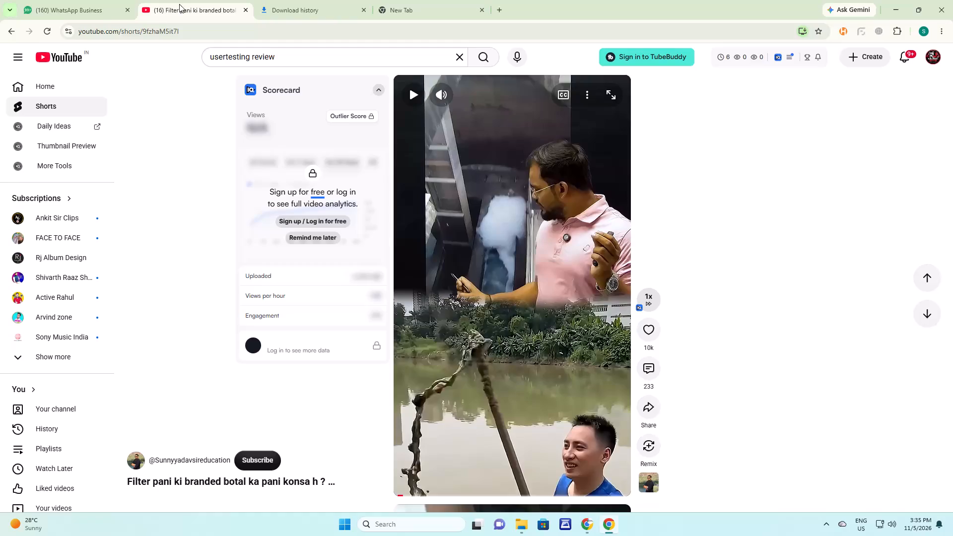
Go to the YouTube home page.
click(32, 57)
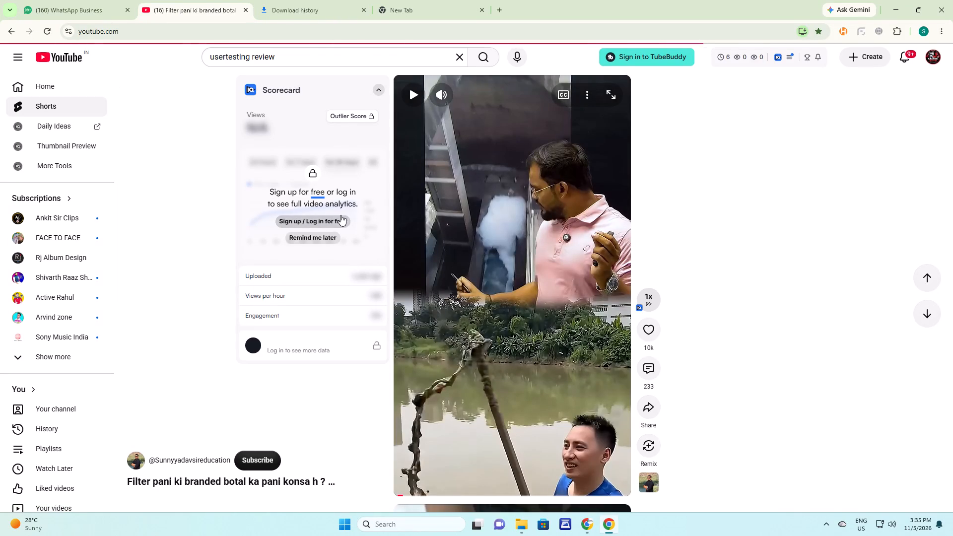
Switch to File Explorer and close the 2k4p search results window and the 100D3300 folder window.
key(alt+Tab)
key(alt+Tab)
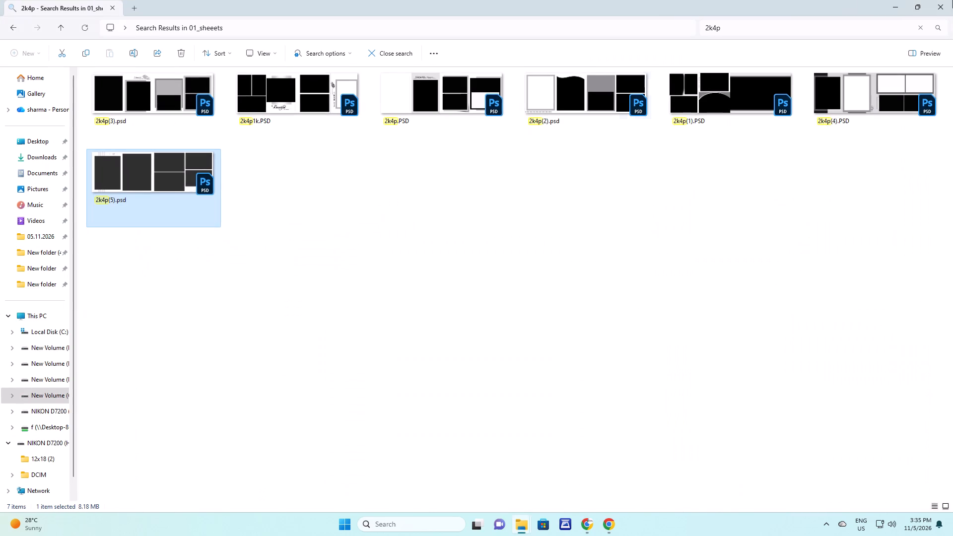
click(952, 0)
key(alt+Tab)
key(alt+Tab)
key(alt+Tab)
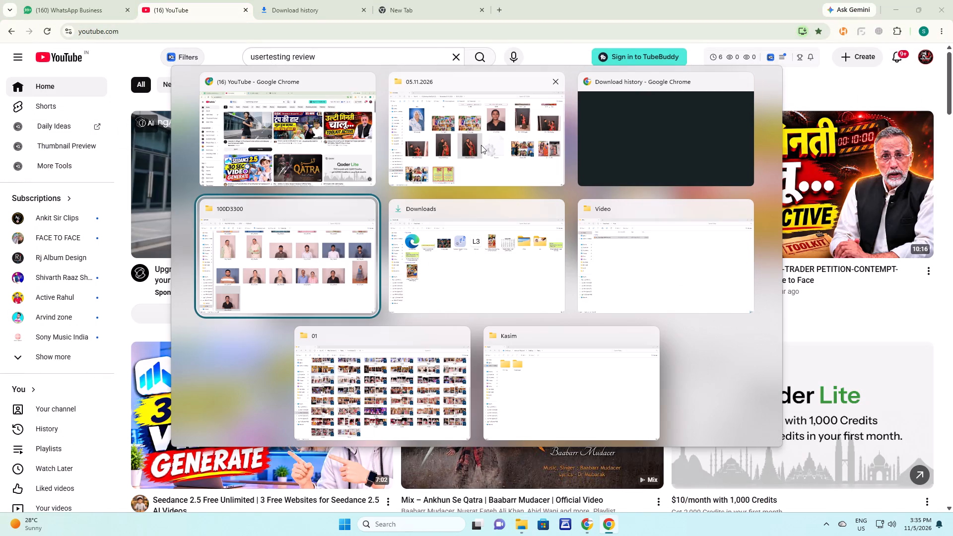
click(952, 0)
Switch to the open File Explorer window showing the Kasim folder.
key(alt+Tab)
key(alt+Tab)
key(alt+Tab)
key(alt+Tab)
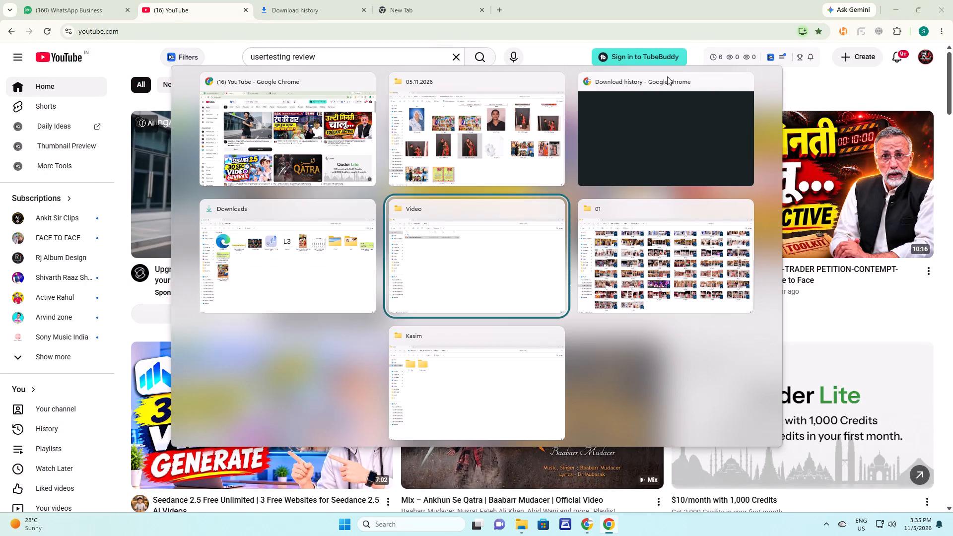
key(alt+Tab)
key(alt+Tab)
key(alt+Tab)
key(alt+Tab)
key(alt+Tab)
key(alt+Tab)
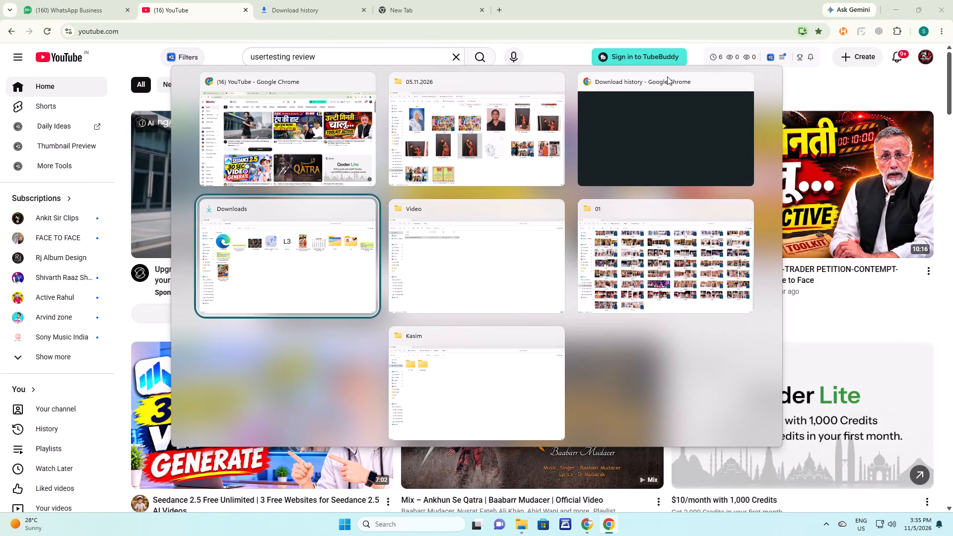
key(alt+Tab)
key(alt+Tab)
key(alt+Tab)
drag(525, 226, 541, 235)
drag(504, 220, 415, 214)
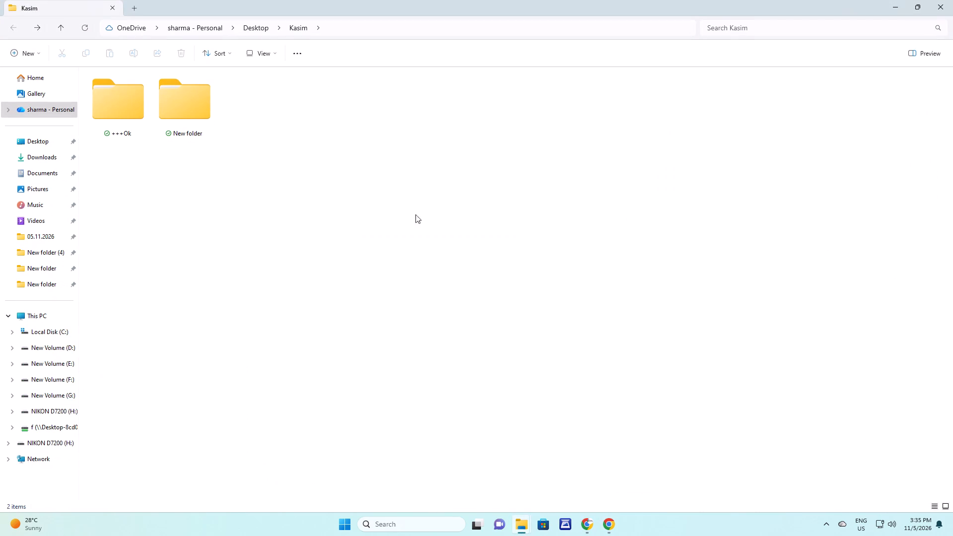
drag(415, 214, 367, 220)
Open the Kasim Album folder inside nEW in the Kasim folder on New Volume (E:).
click(69, 367)
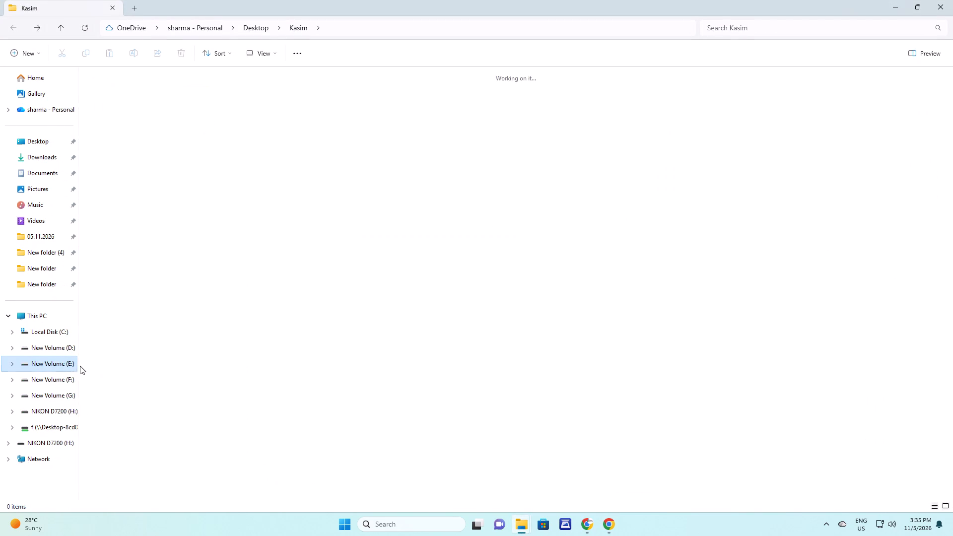
click(525, 374)
key(k)
key(Return)
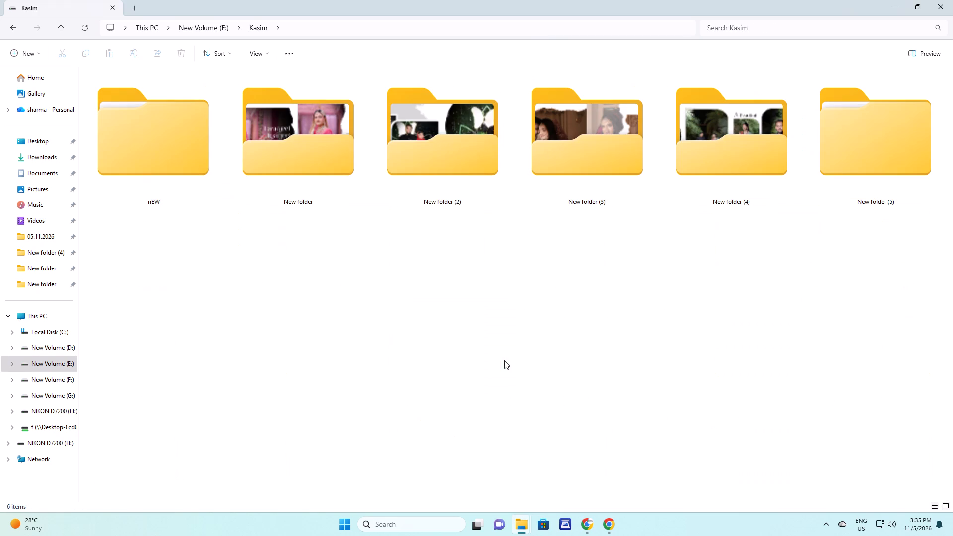
double_click(142, 148)
double_click(150, 92)
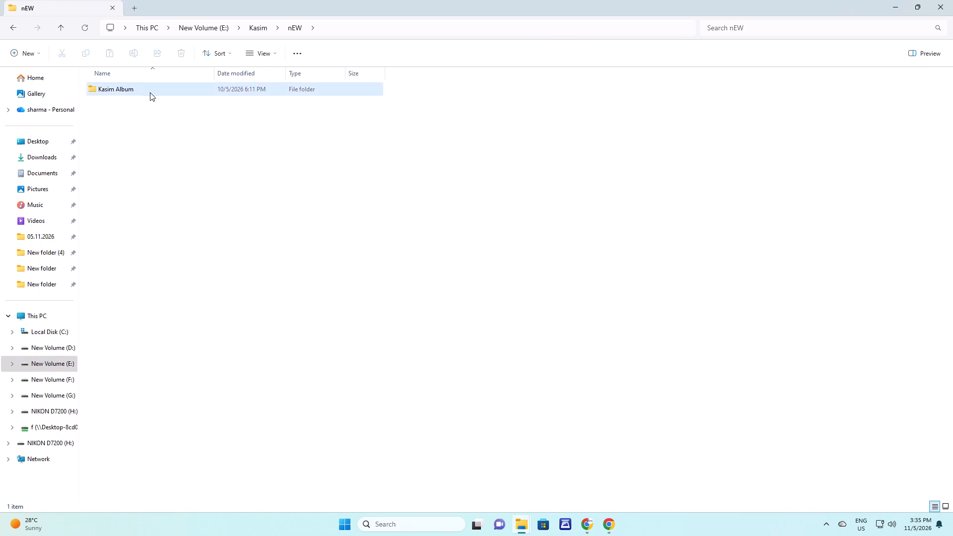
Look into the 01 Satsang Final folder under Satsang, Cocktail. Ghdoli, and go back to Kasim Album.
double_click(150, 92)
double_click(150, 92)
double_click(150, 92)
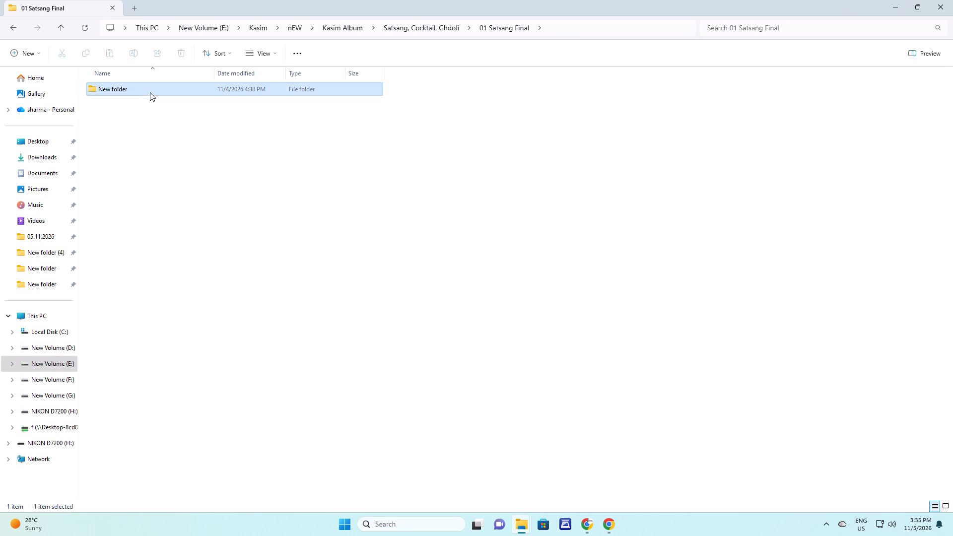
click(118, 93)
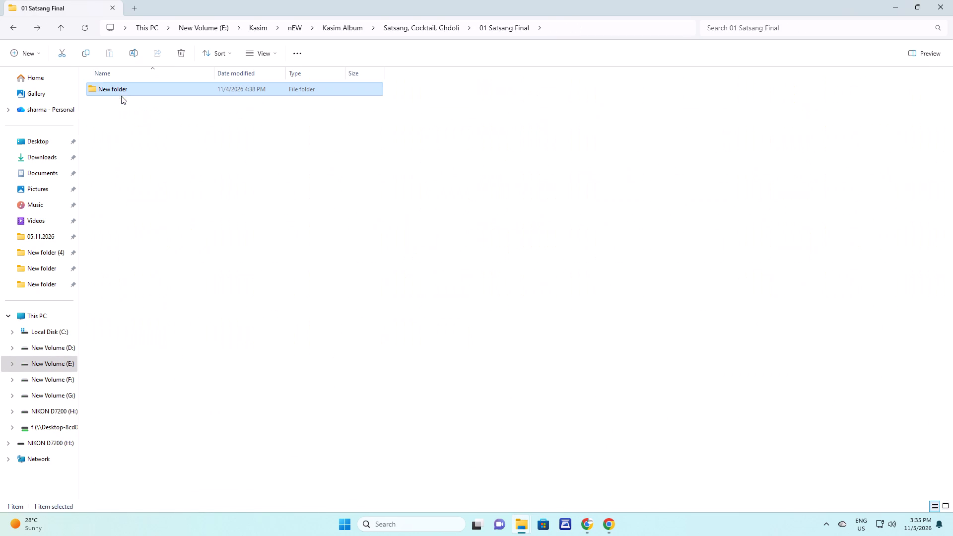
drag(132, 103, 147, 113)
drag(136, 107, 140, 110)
Open Shadi, Sagan, Haldi, Baraat, and go through 01 Haldi and New folder to the nested New folder of photos.
double_click(130, 104)
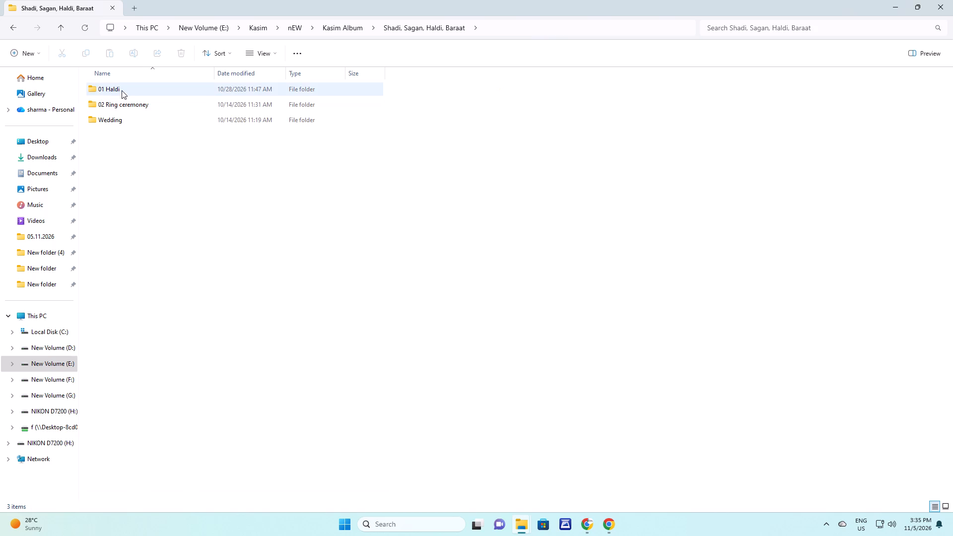
double_click(122, 90)
double_click(122, 90)
double_click(122, 90)
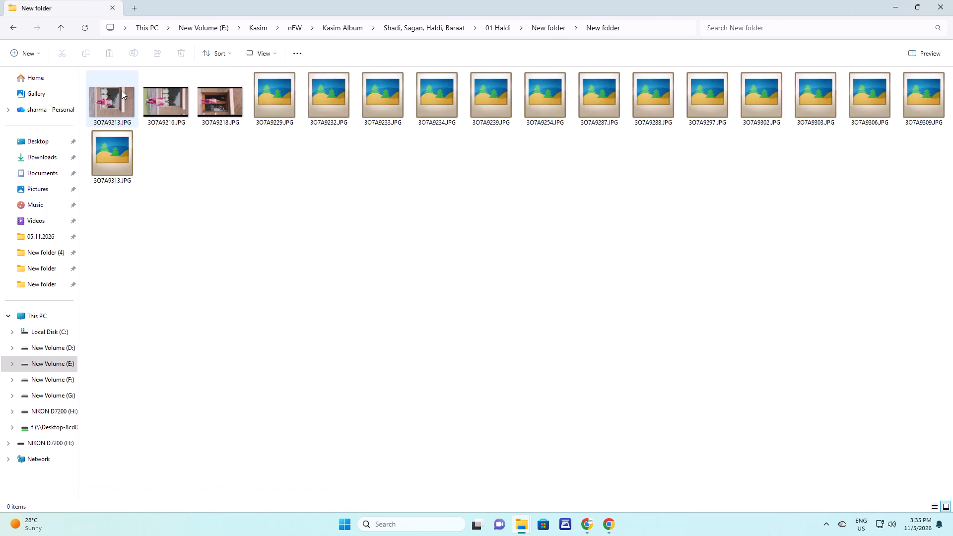
Enlarge the photo thumbnails in the Haldi folder.
right_drag(291, 207, 296, 209)
drag(302, 212, 433, 216)
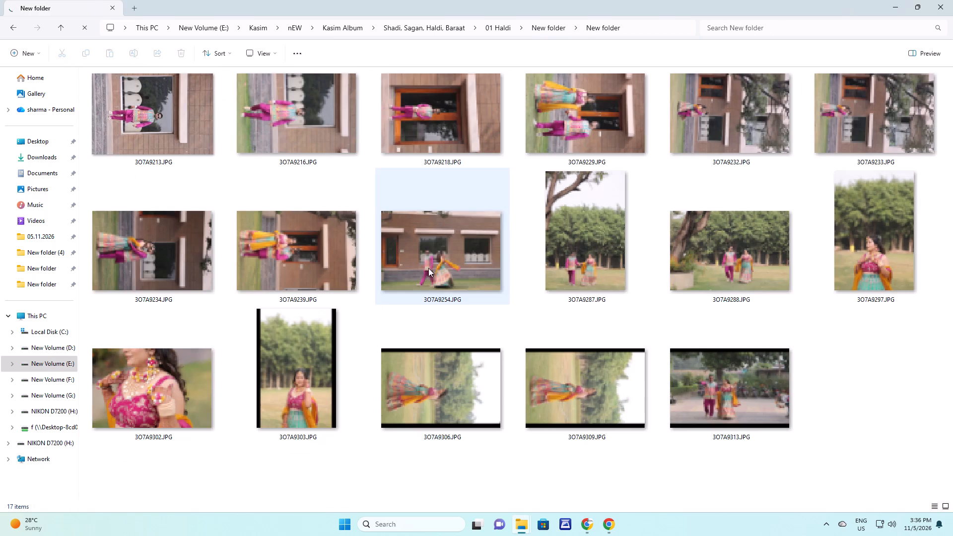
right_click(341, 470)
click(391, 364)
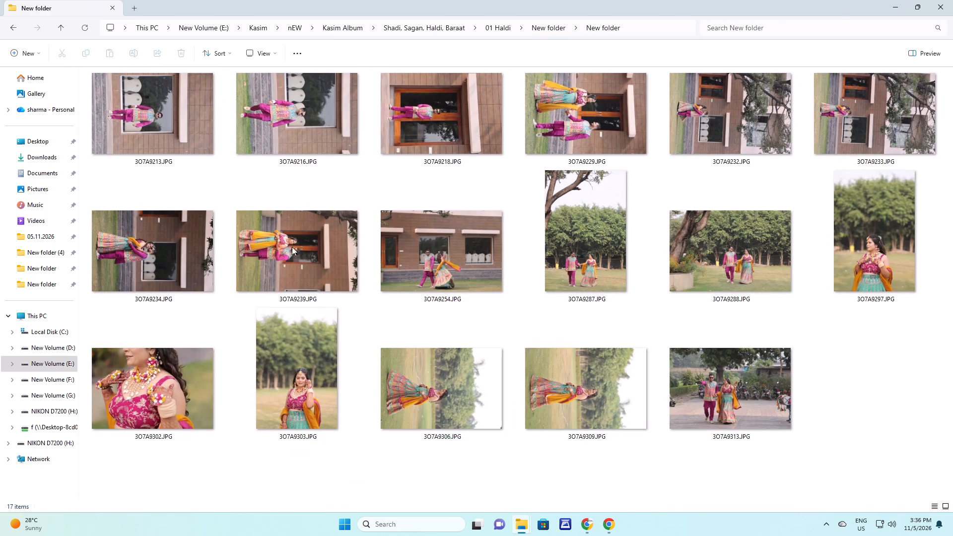
Rotate the sideways photos 3O7A9213 through 3O7A9239, 3O7A9306 and 3O7A9309 to the left, and clear the selection.
click(179, 106)
ctrl+shift+click(879, 102)
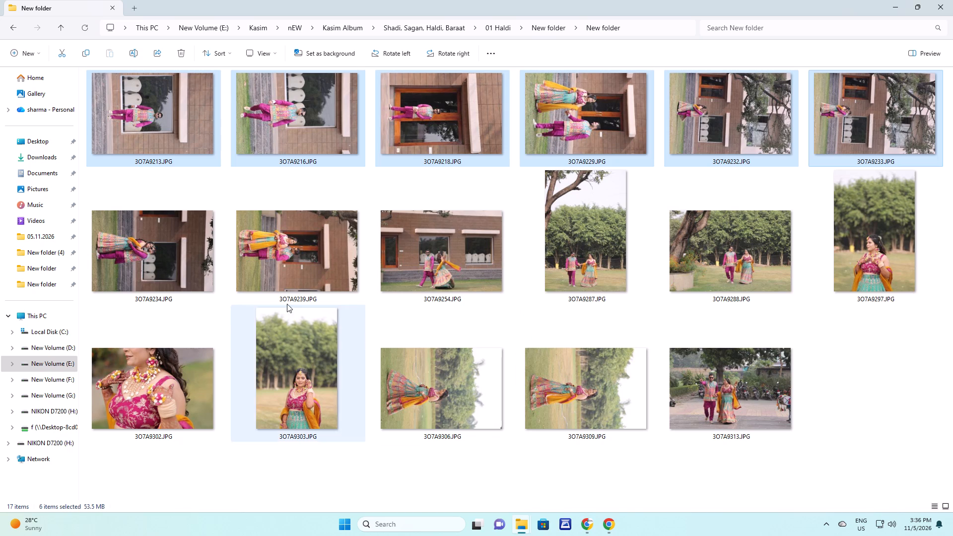
ctrl+click(154, 251)
ctrl+click(260, 247)
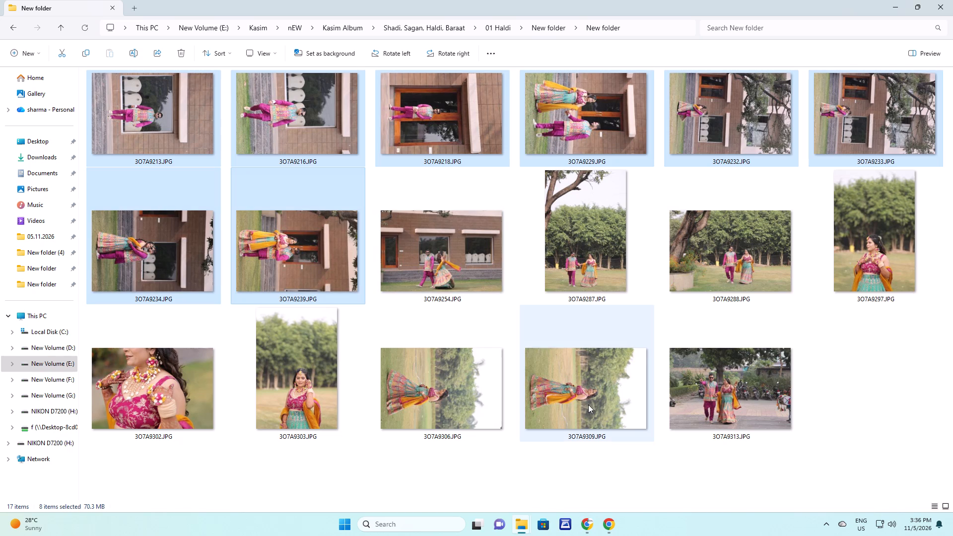
ctrl+click(588, 404)
ctrl+click(467, 400)
right_click(467, 400)
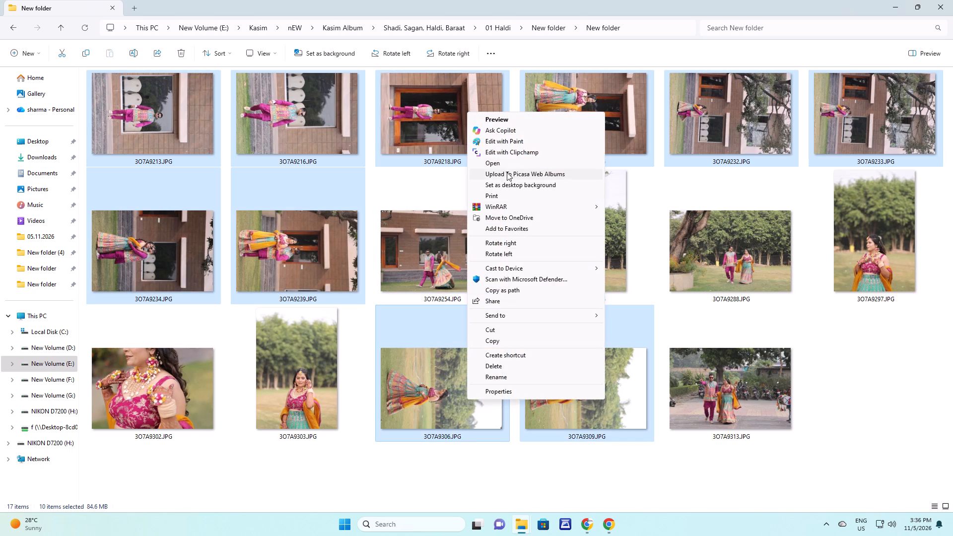
click(516, 250)
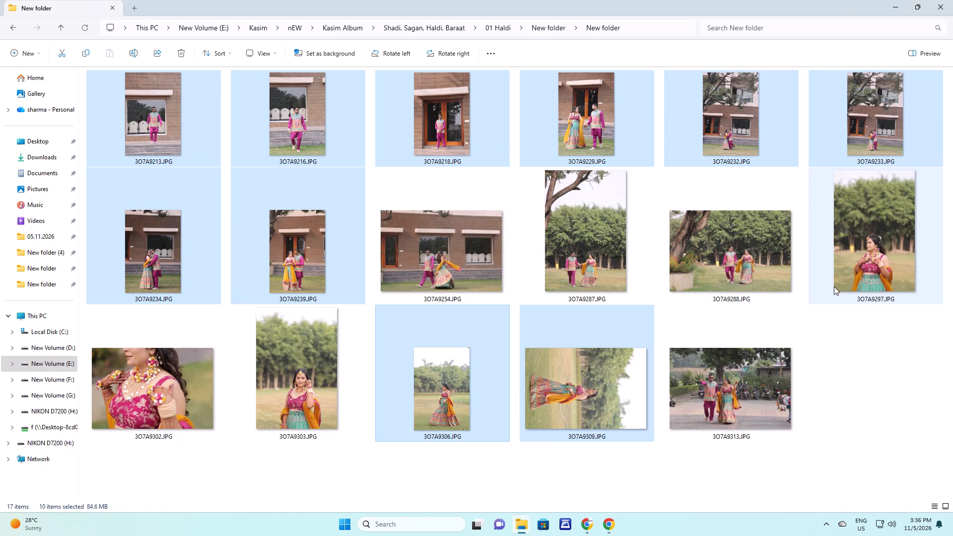
click(863, 380)
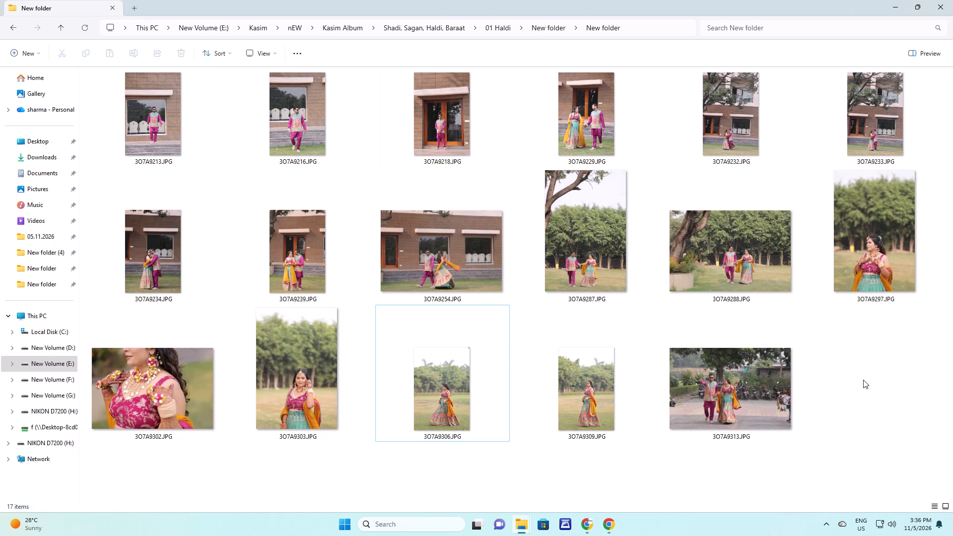
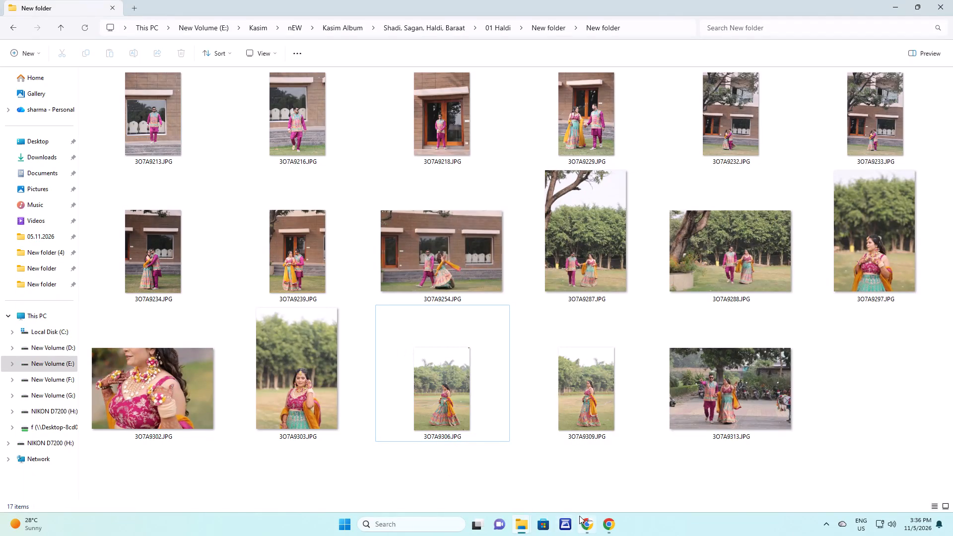
Go back from the Haldi photos and look into the 01 folder and its New folder under 02 Ring ceremoney.
scroll(512, 500, down, 3)
drag(499, 469, 480, 447)
click(177, 214)
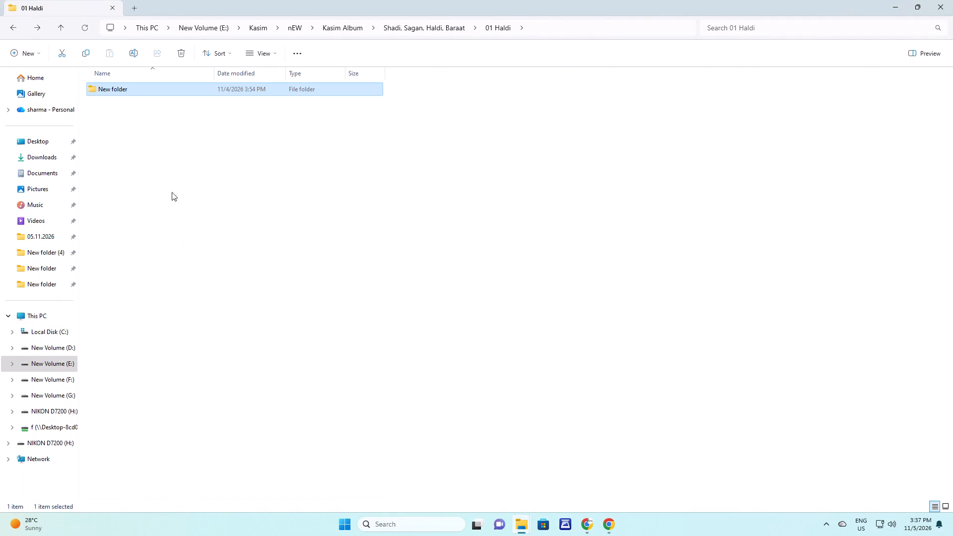
click(151, 134)
double_click(125, 108)
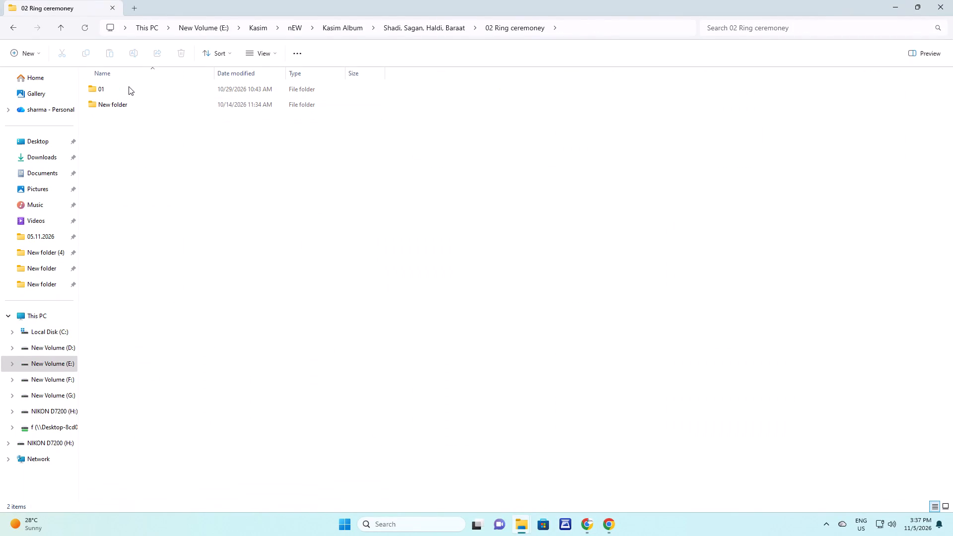
double_click(129, 86)
double_click(129, 86)
click(145, 101)
drag(147, 116, 151, 131)
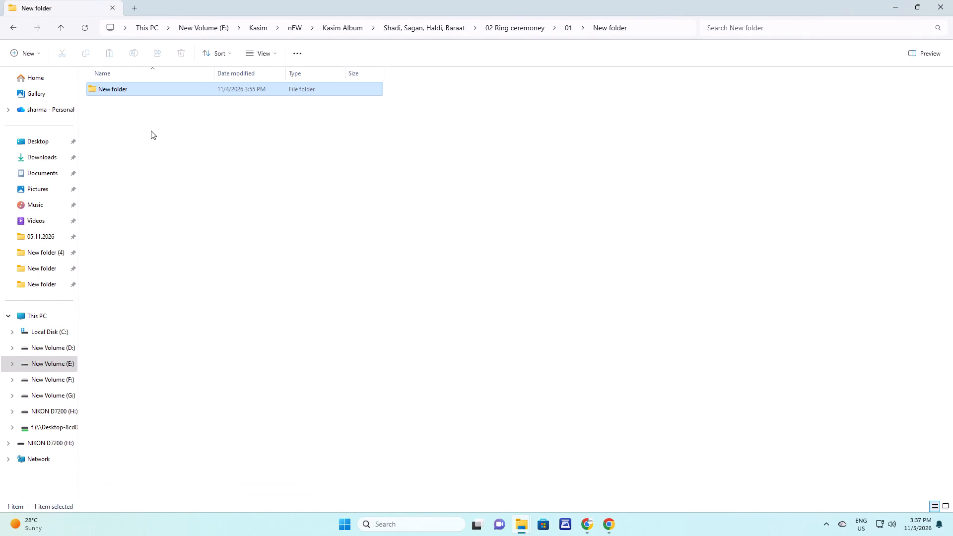
Look over the photos in the nested New folder under 02 Ring ceremoney, and go back to 02 Ring ceremoney.
double_click(132, 106)
double_click(128, 93)
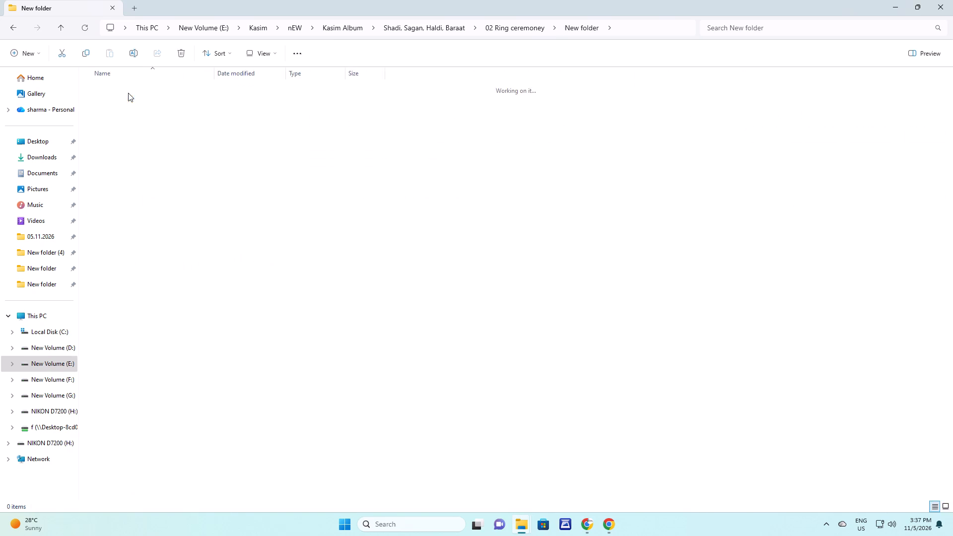
right_drag(251, 182, 255, 183)
drag(265, 185, 403, 185)
right_click(592, 413)
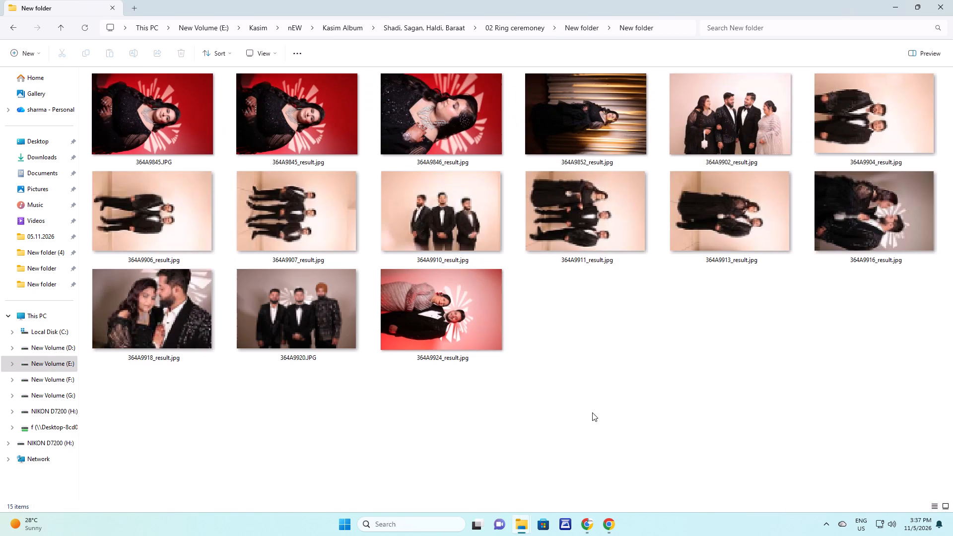
click(632, 311)
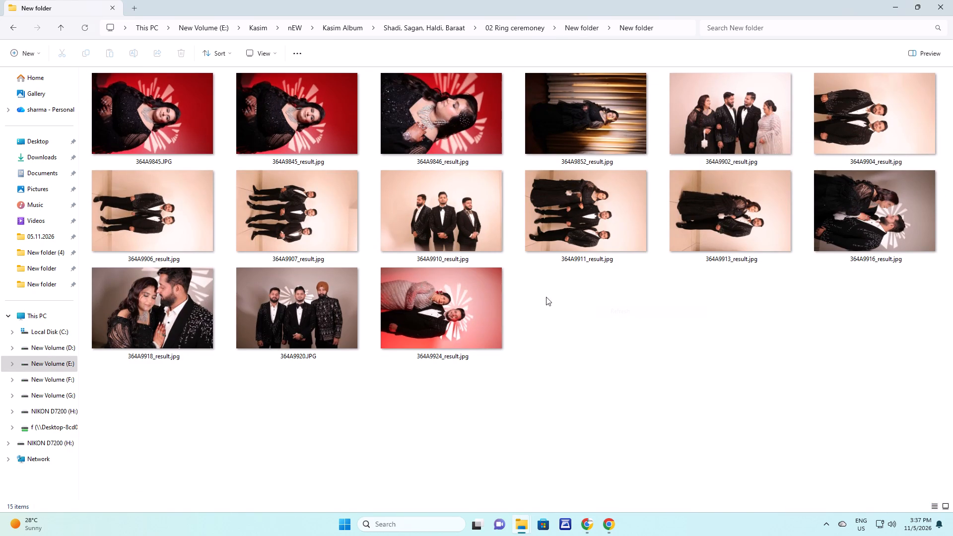
click(508, 294)
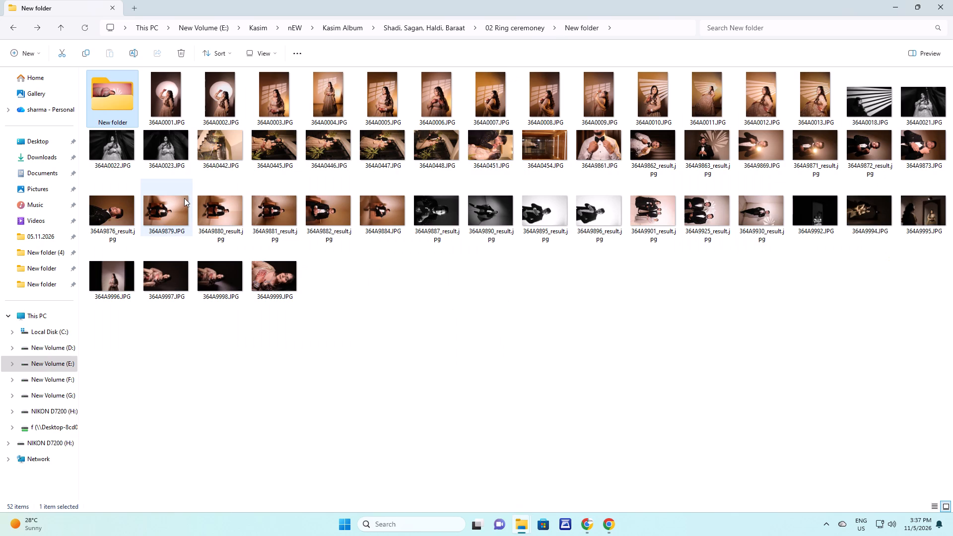
click(184, 198)
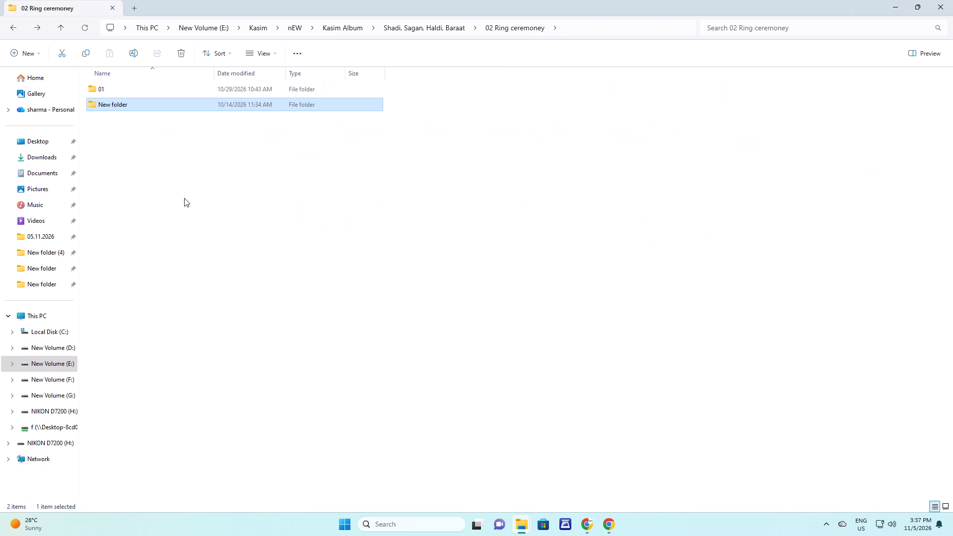
Recheck the New folder inside 01, and go back up to Shadi, Sagan, Haldi, Baraat.
double_click(105, 93)
double_click(105, 93)
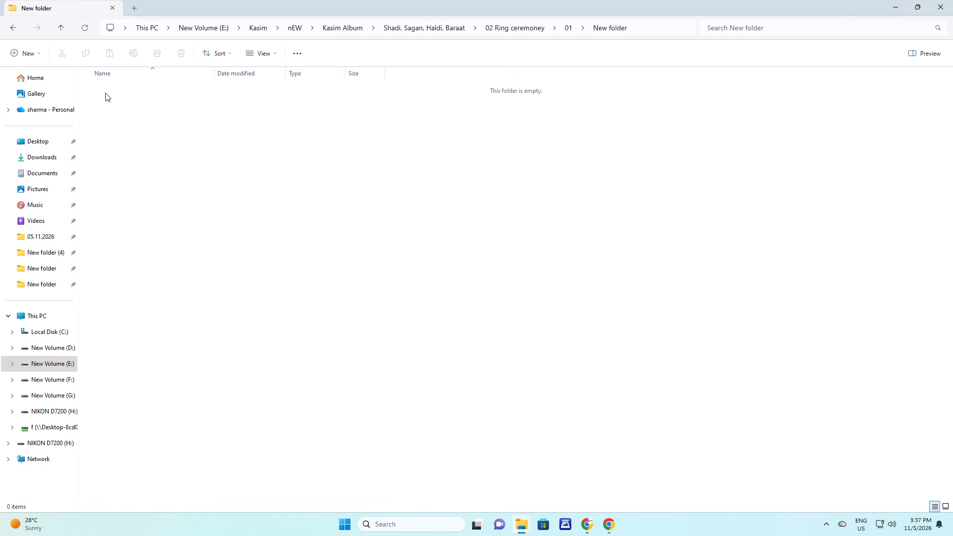
drag(258, 173, 249, 166)
click(227, 161)
click(226, 159)
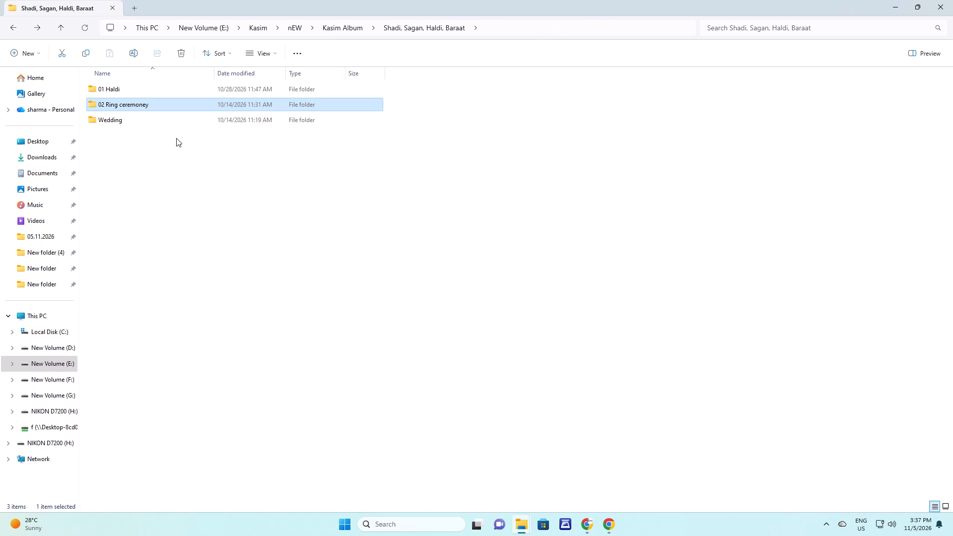
Reopen the nested New folder of photos under 01 Haldi and look over the pictures.
double_click(123, 86)
double_click(168, 86)
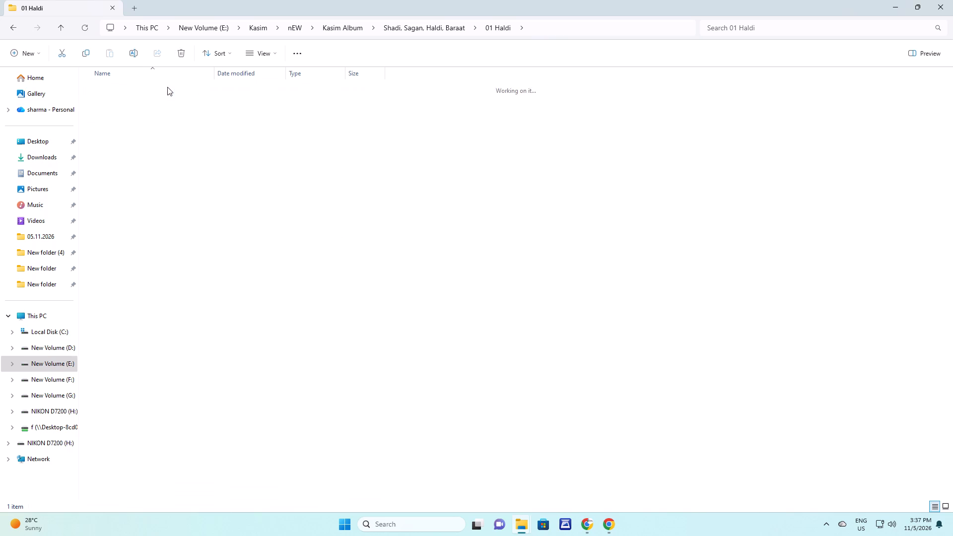
double_click(152, 86)
ctrl+scroll(345, 302, up, 5)
scroll(638, 361, down, 4)
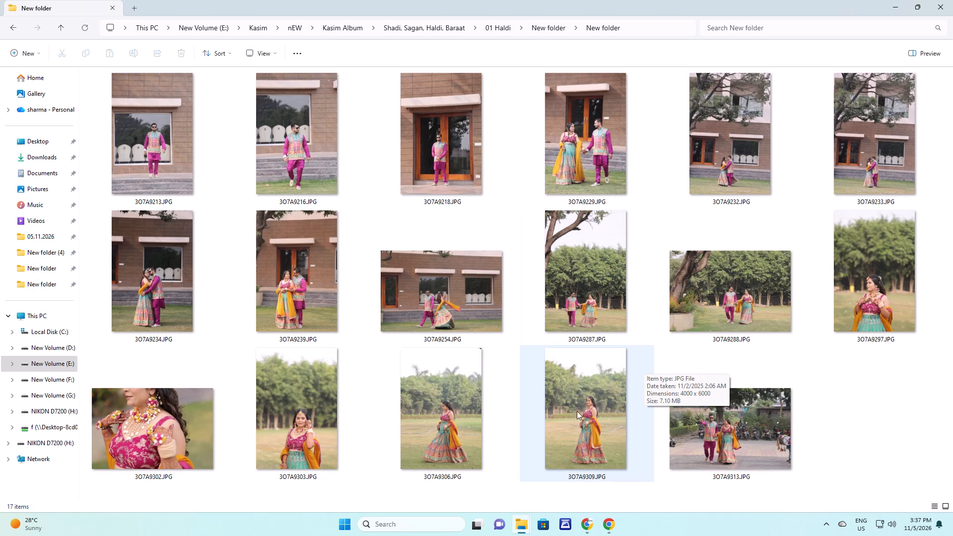
Switch to the other file window showing the Video folder in Downloads.
key(alt+Tab)
key(alt+Tab)
key(alt+Tab)
key(alt+Tab)
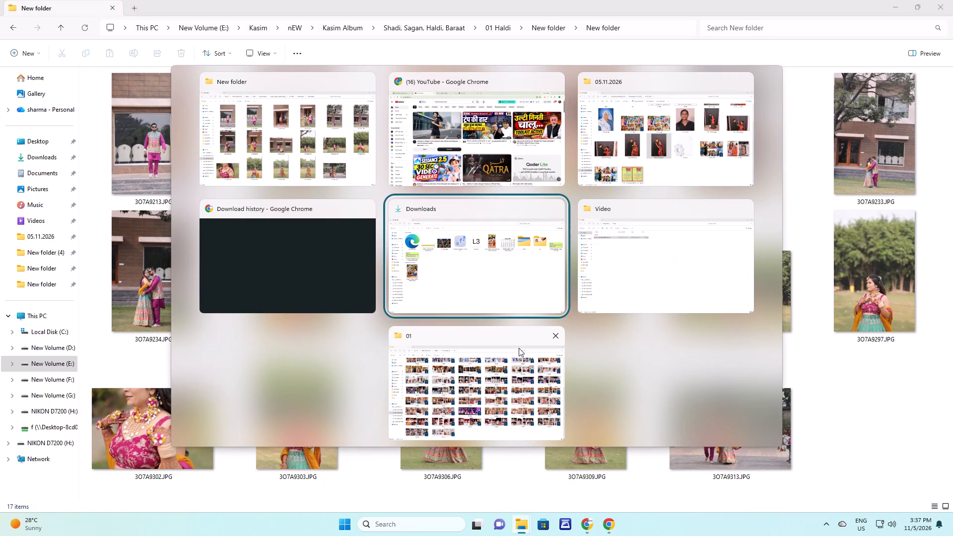
key(alt+Tab)
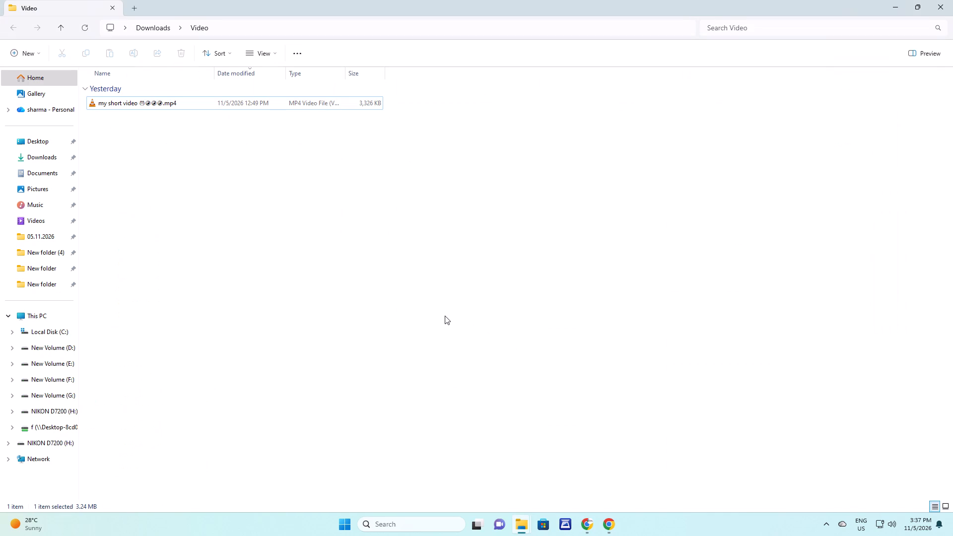
click(445, 316)
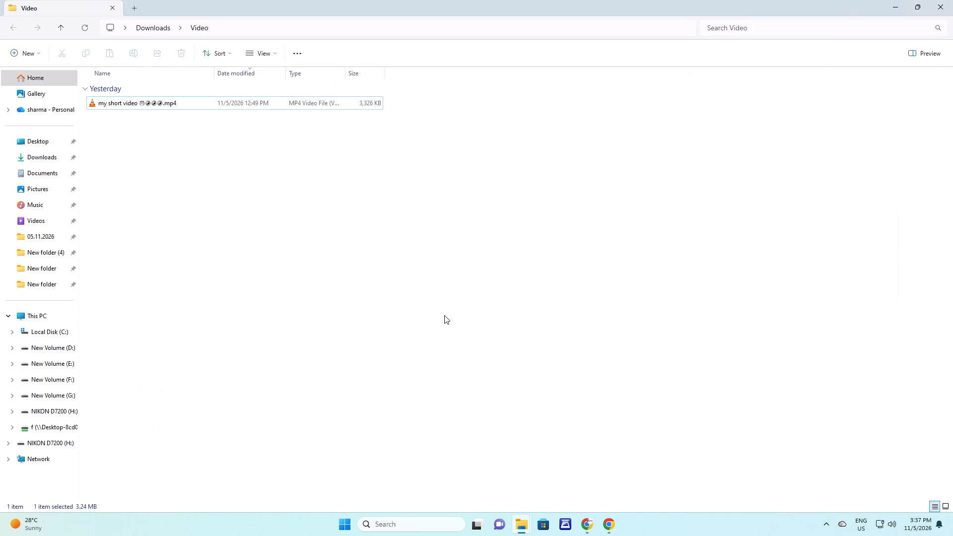
click(444, 315)
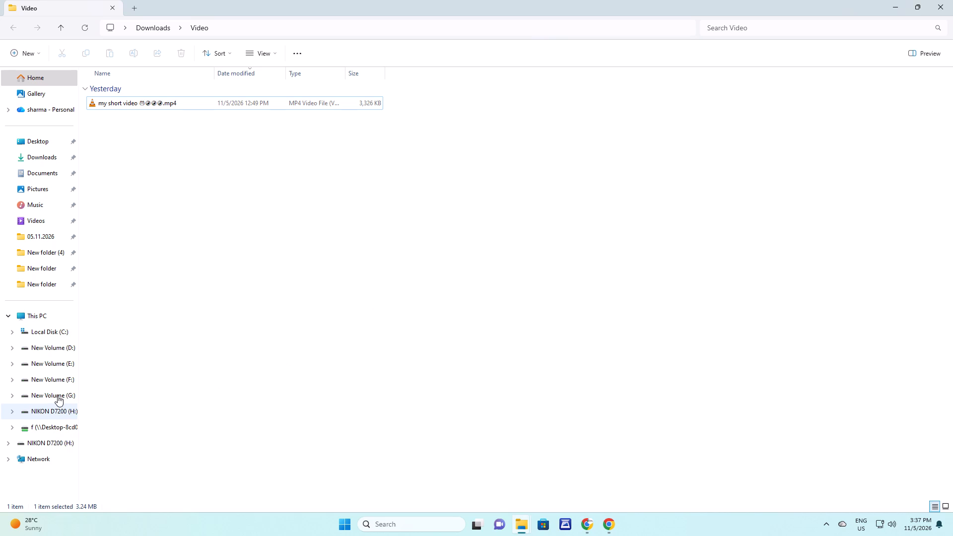
Browse drives G:, F:, E: and D:, look into ####Desktop on New Volume (E:), and go back to the drive.
click(58, 396)
click(65, 373)
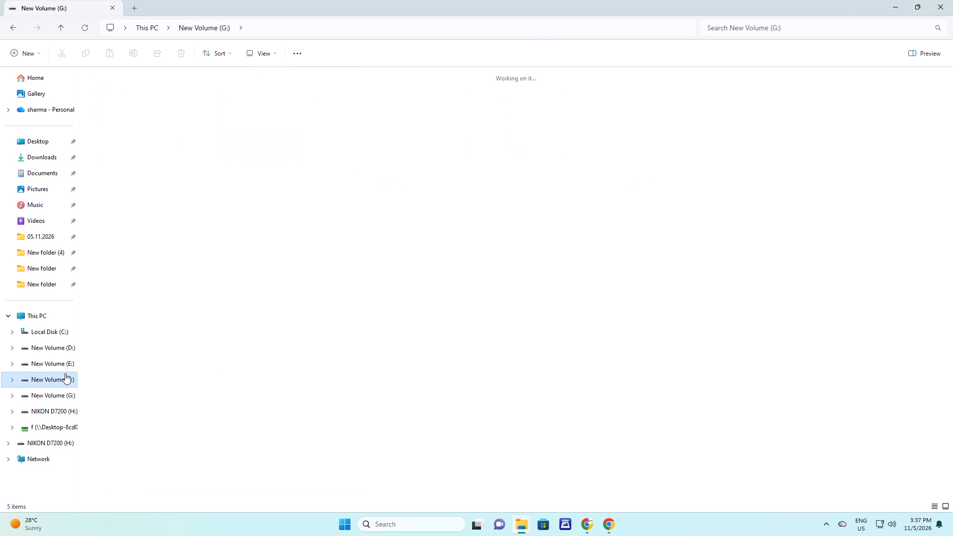
click(63, 364)
double_click(156, 95)
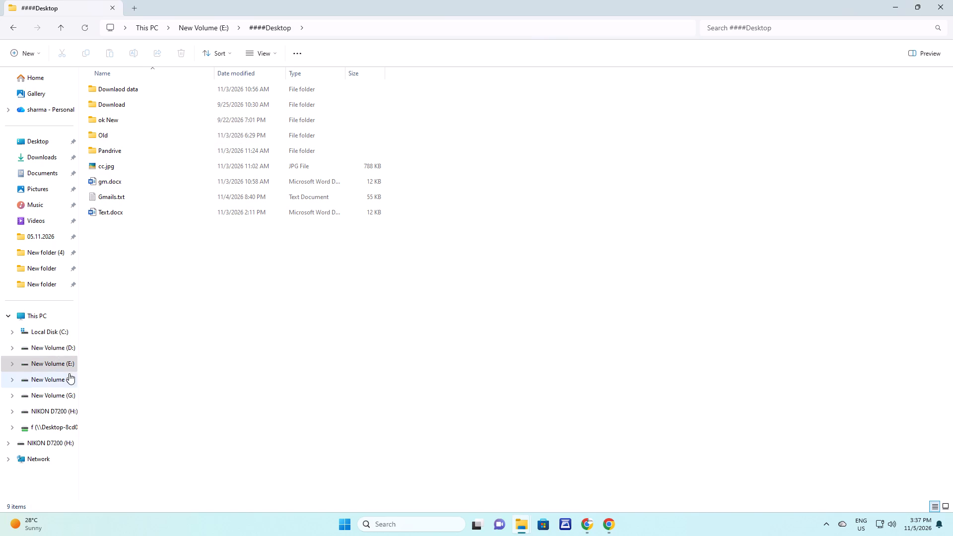
click(66, 348)
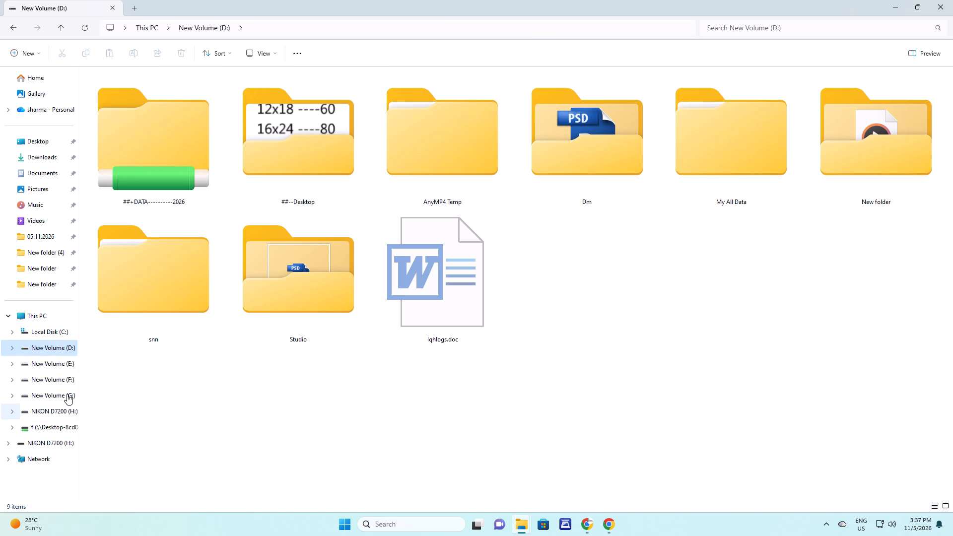
click(67, 394)
click(67, 383)
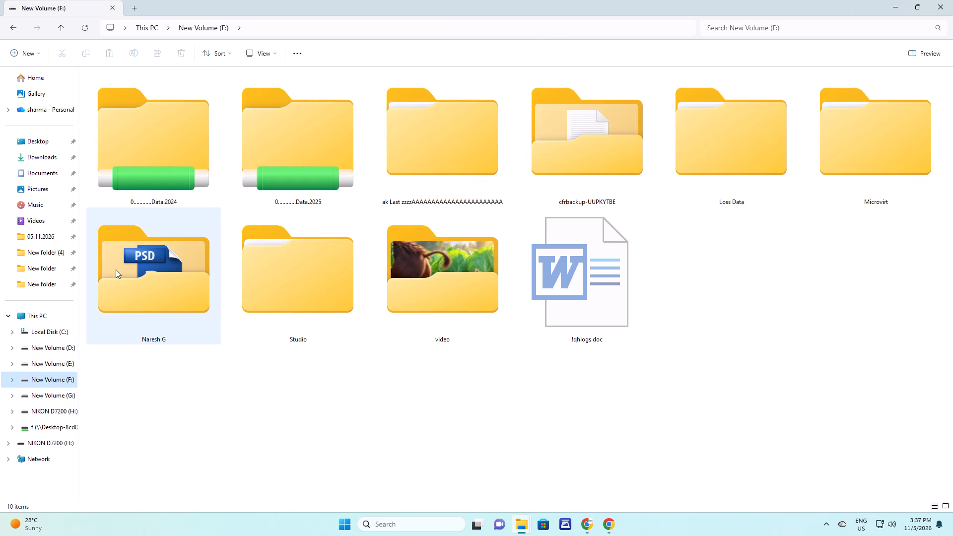
click(70, 364)
double_click(142, 154)
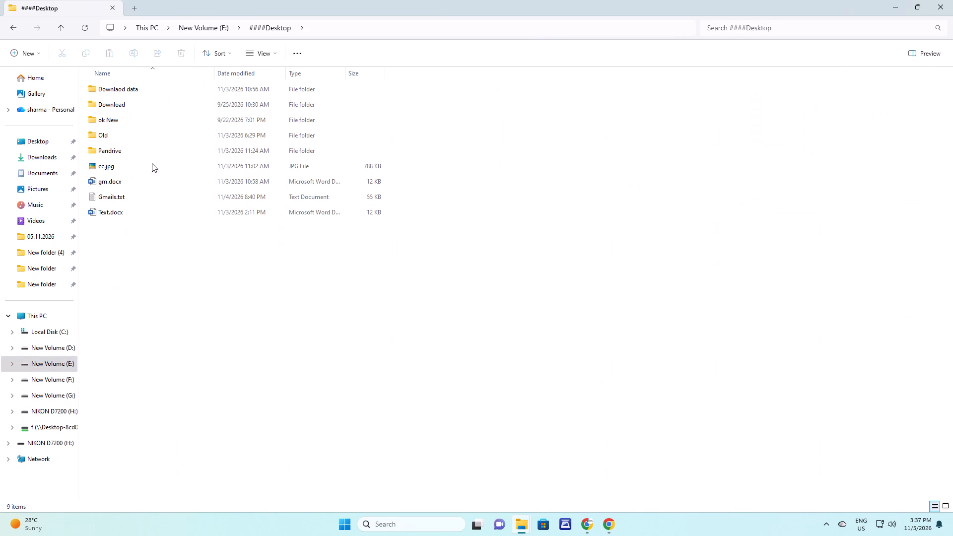
click(156, 143)
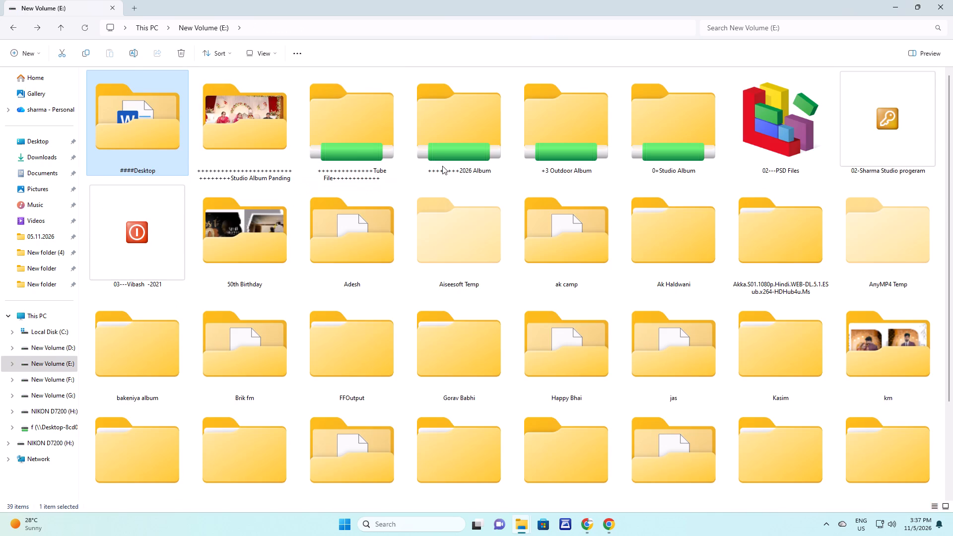
Look through the Old folder in ####Desktop on New Volume (E:), and go back to ####Desktop.
double_click(119, 151)
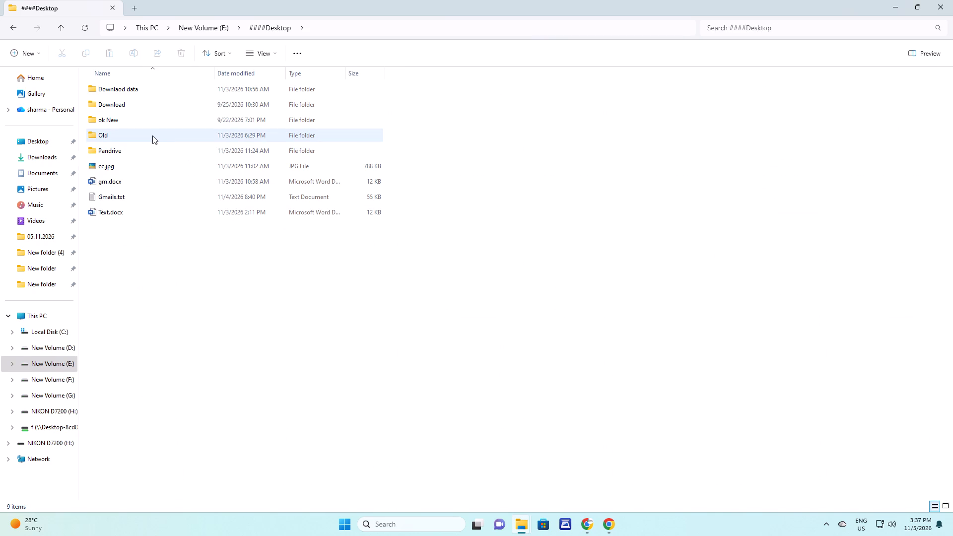
double_click(152, 135)
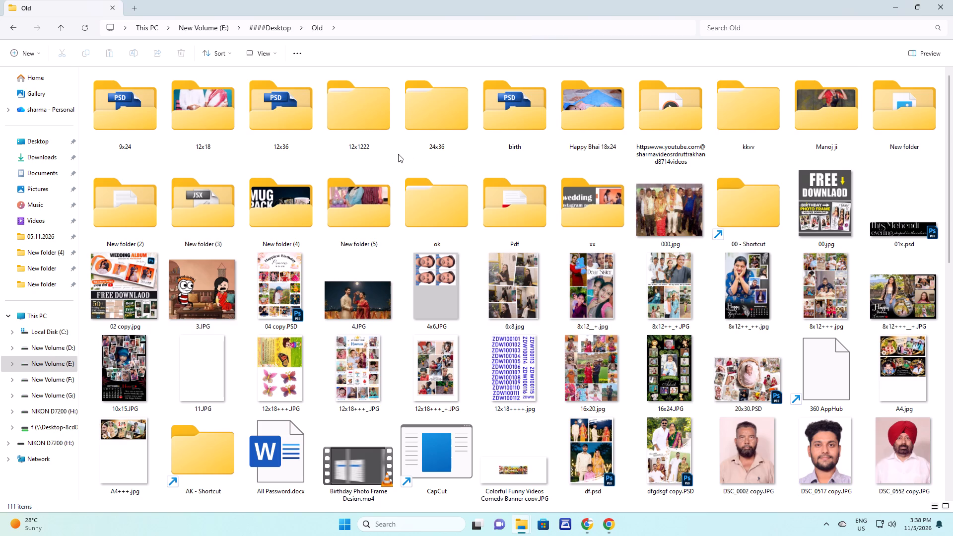
scroll(417, 172, down, 5)
click(441, 191)
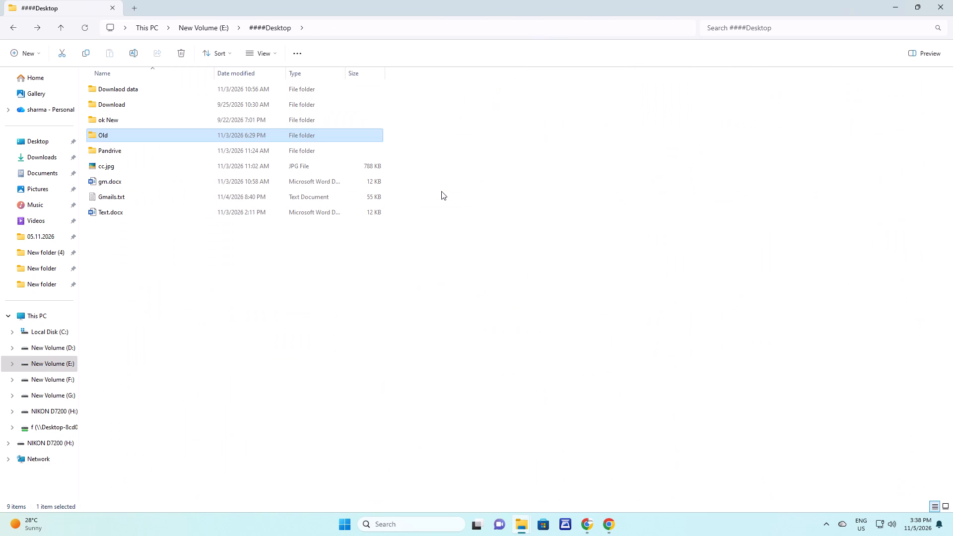
Step back through the previously visited drives E:, F: and D:, looking for a folder starting with D.
click(119, 158)
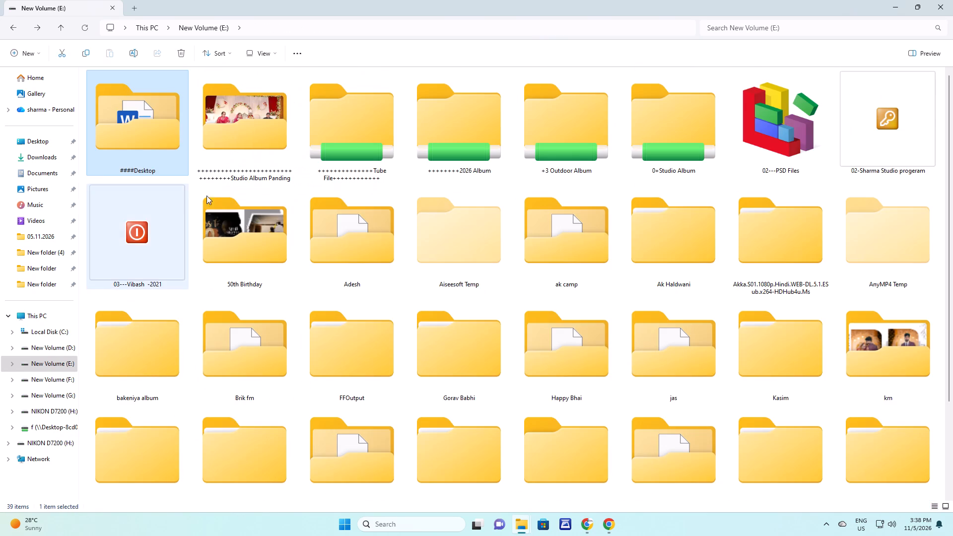
key(d)
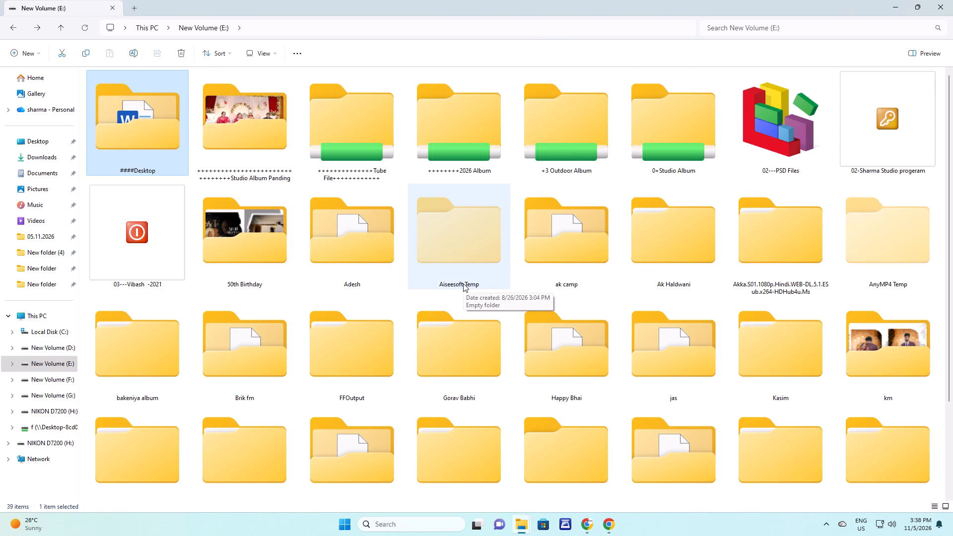
click(407, 258)
key(d)
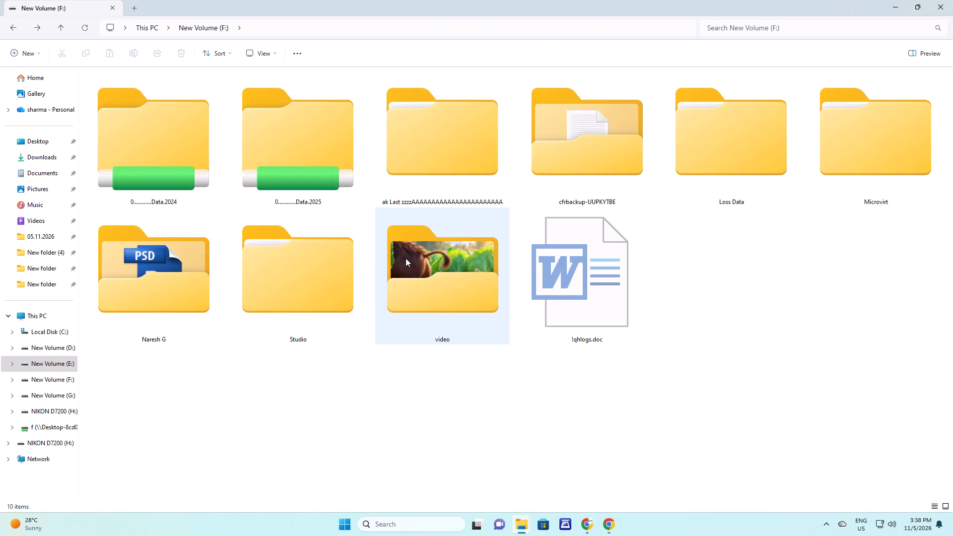
click(406, 258)
key(d)
click(409, 247)
key(d)
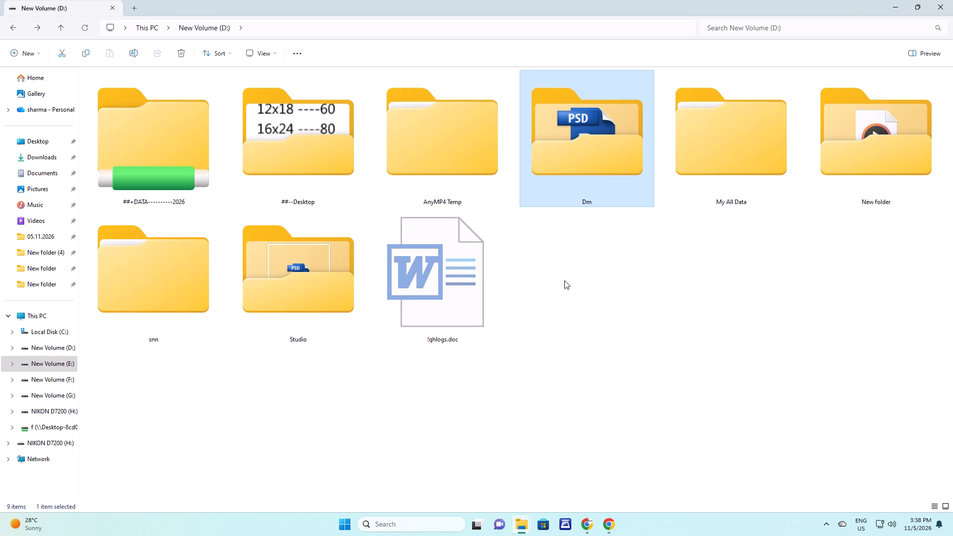
click(561, 277)
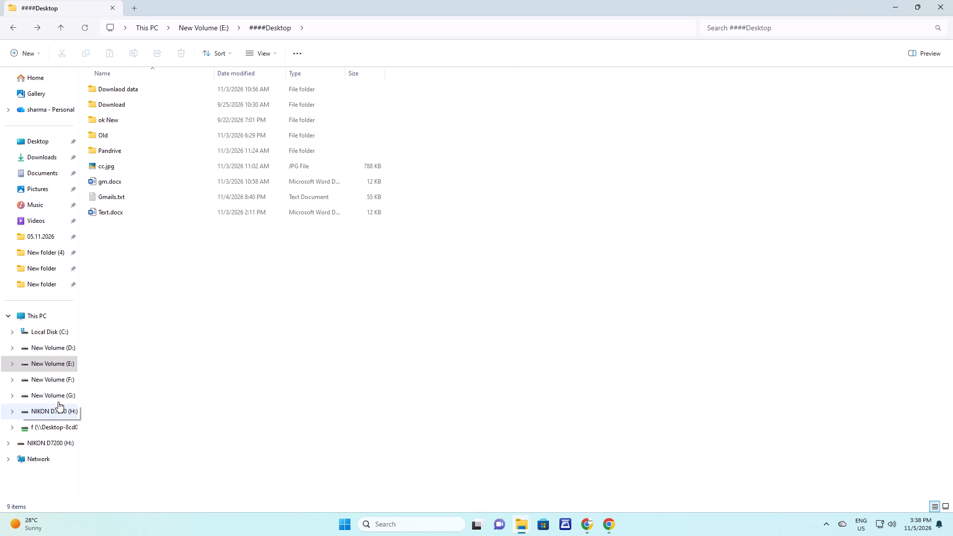
Open ok New in ####Desktop on New Volume (E:), checking drives G: and F: on the way, and select the Dm folder.
click(58, 398)
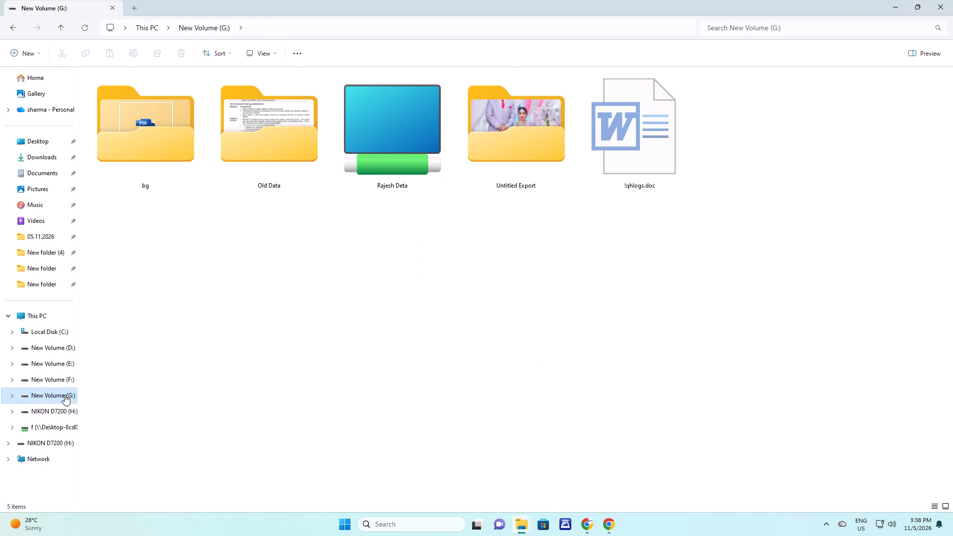
click(66, 378)
key(d)
click(68, 365)
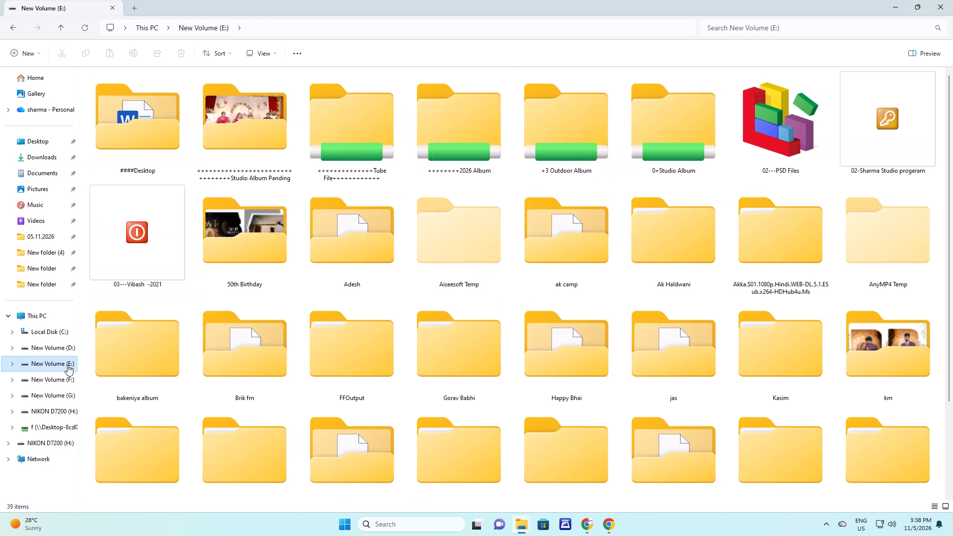
key(d)
double_click(132, 146)
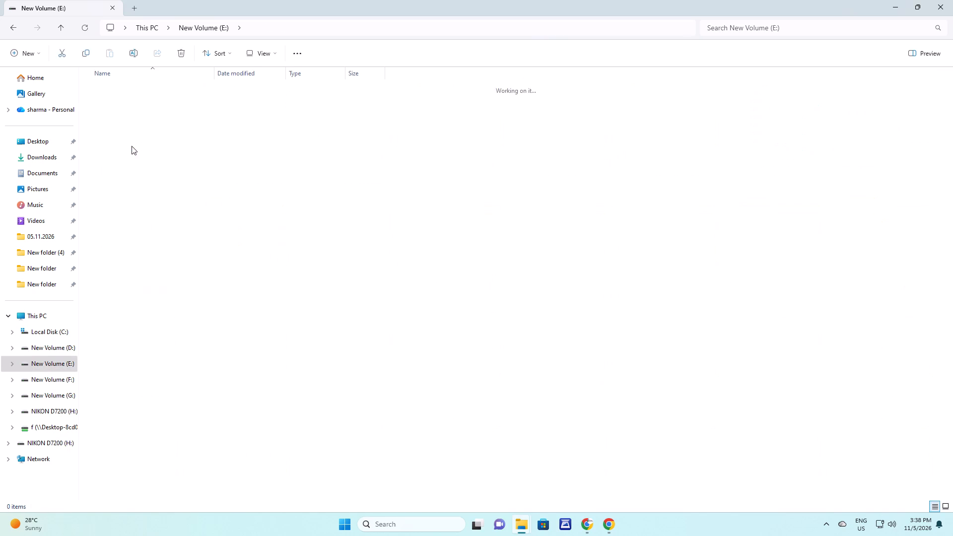
key(d)
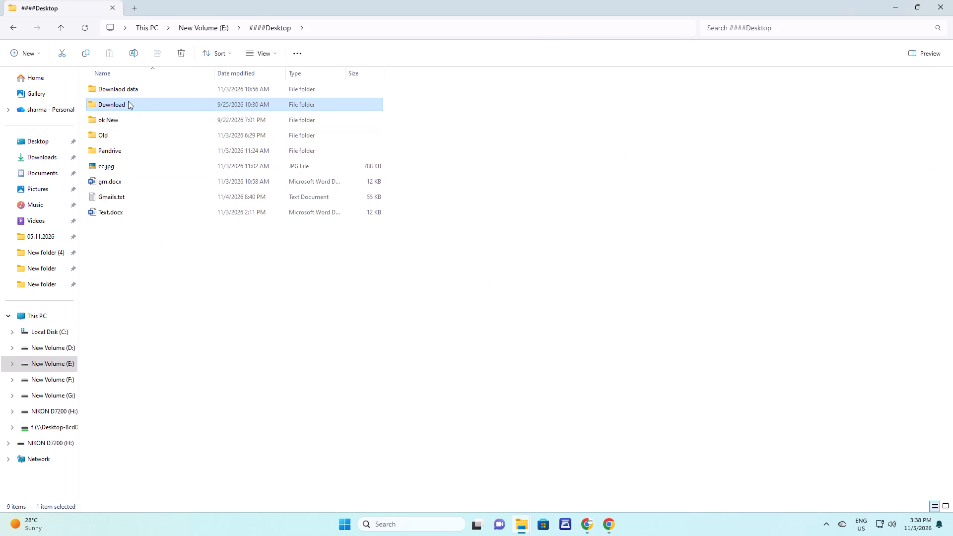
double_click(129, 120)
key(d)
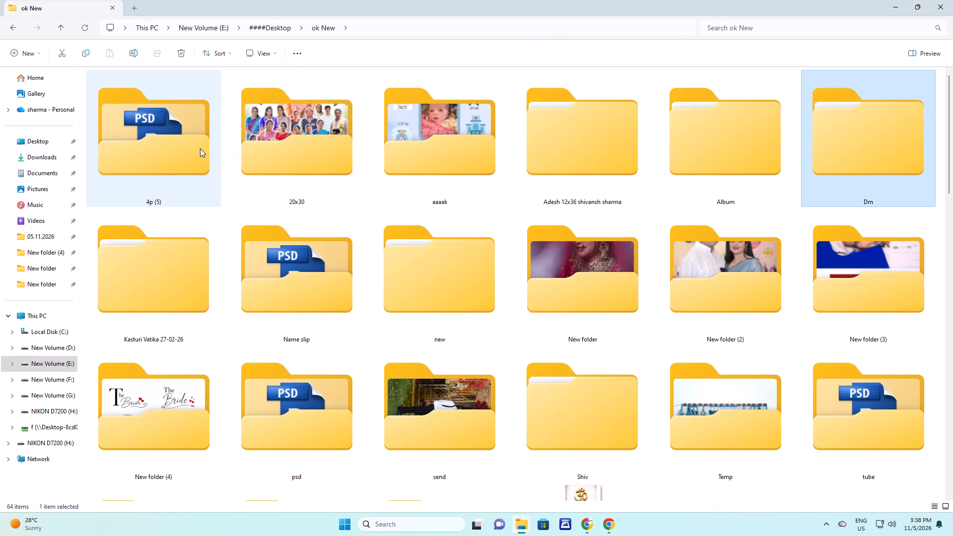
Open the Dm folder, go into New folder (2), glance into its New folder, and open the DM subfolder.
key(Return)
right_drag(134, 139, 143, 142)
drag(148, 145, 280, 147)
right_drag(302, 238, 306, 241)
drag(341, 274, 349, 279)
double_click(437, 163)
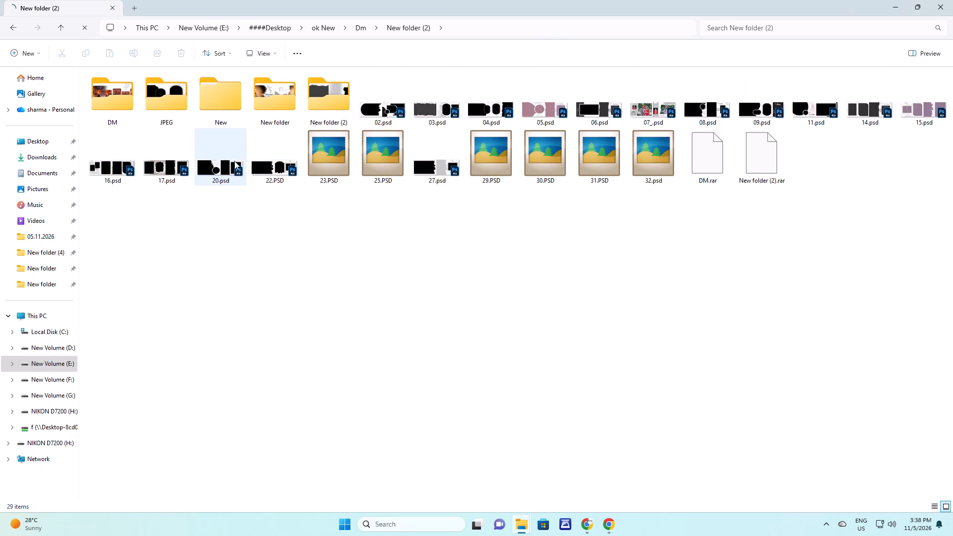
double_click(276, 101)
drag(264, 162, 254, 157)
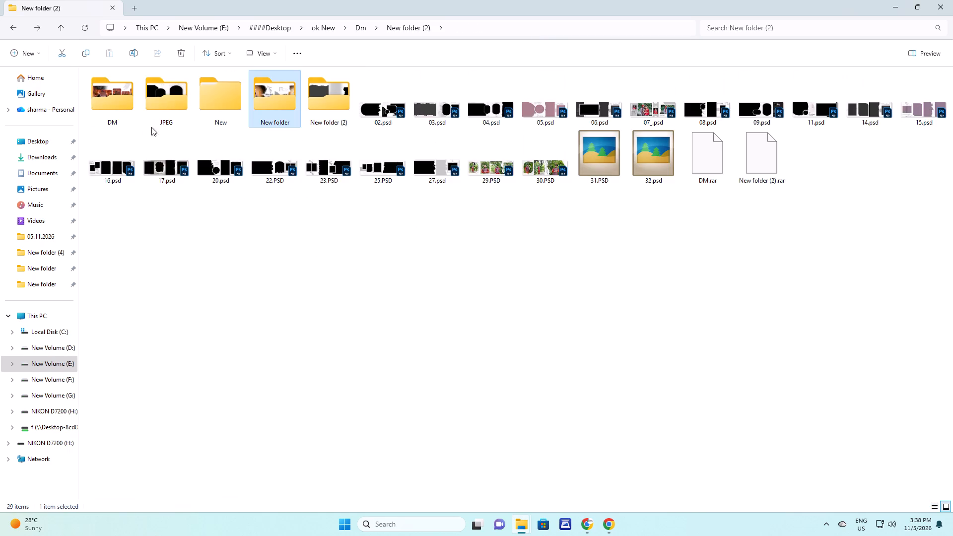
double_click(92, 100)
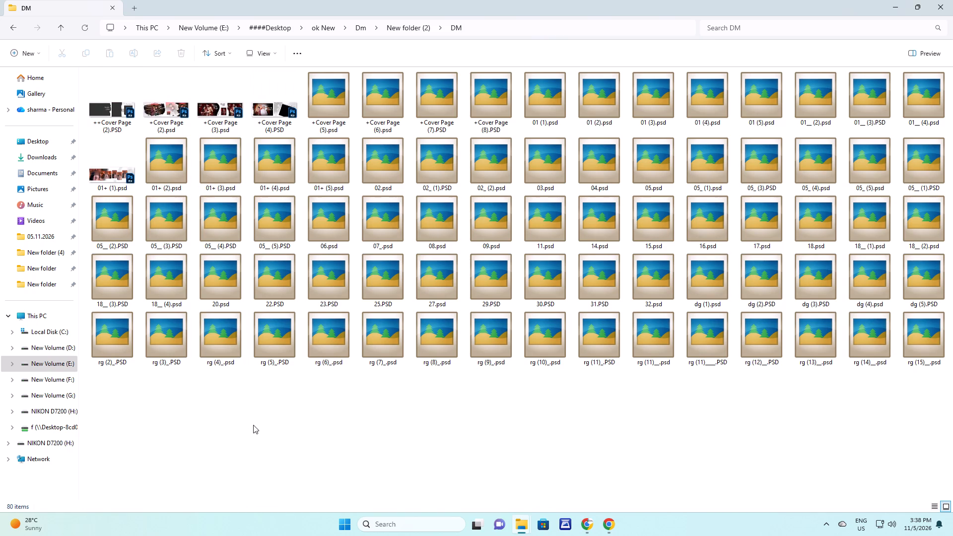
Refresh the DM folder and display its PSD templates as extra large icons.
right_click(298, 441)
click(360, 338)
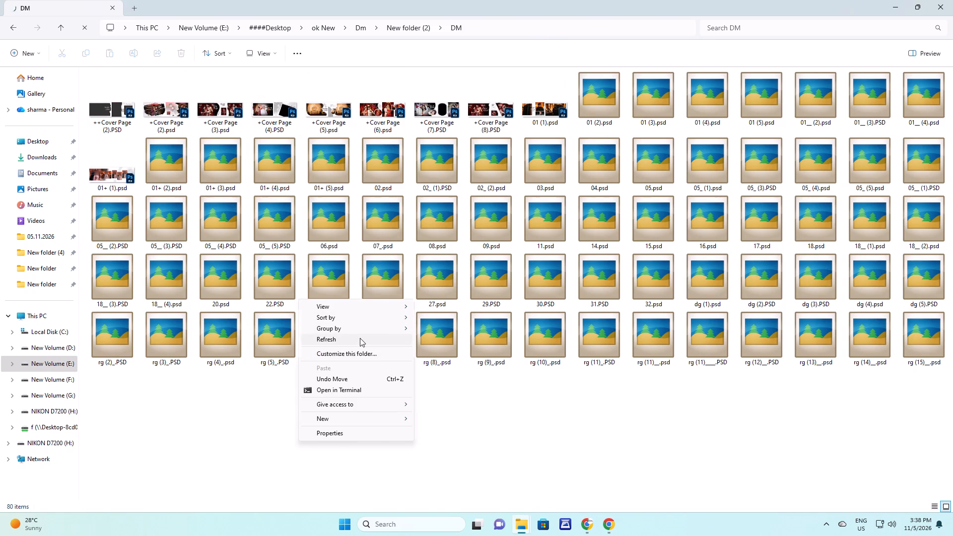
right_click(306, 420)
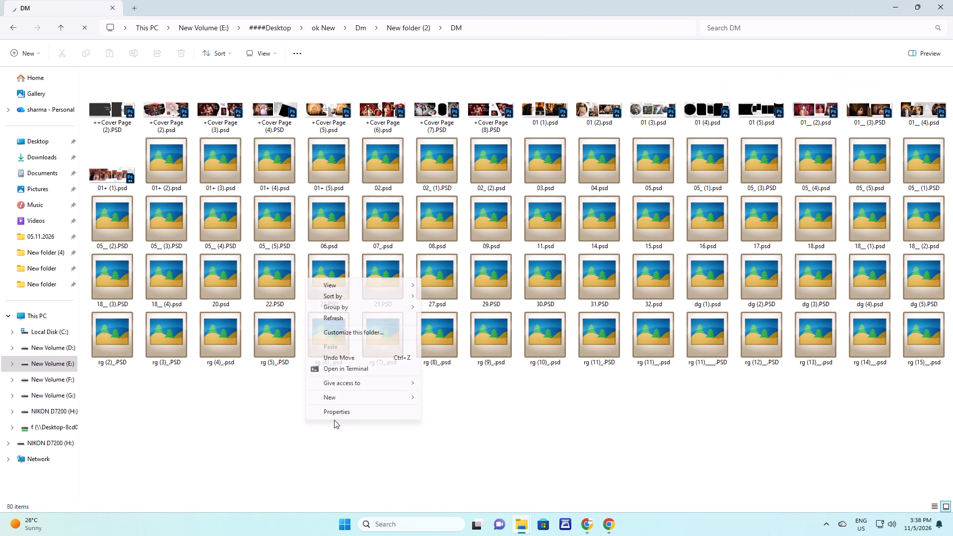
click(364, 287)
click(463, 286)
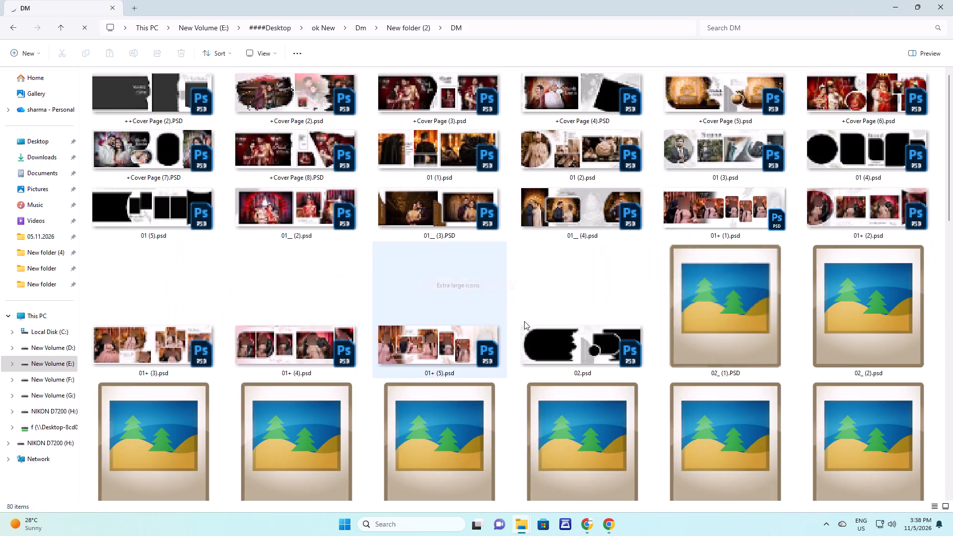
Look through the cover page and first numbered PSD templates in the DM folder, refreshing the thumbnails.
scroll(553, 334, down, 5)
right_drag(571, 466, 571, 452)
click(590, 351)
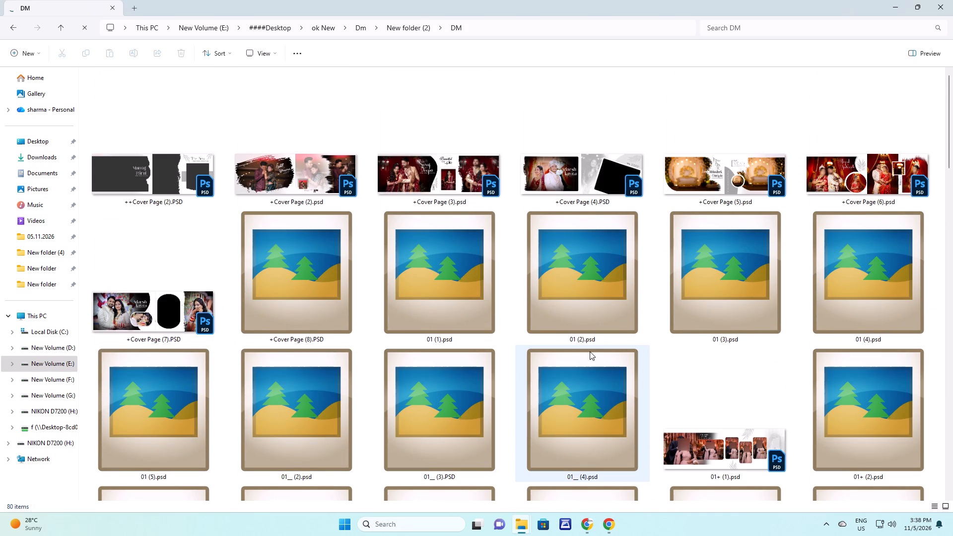
scroll(600, 348, down, 2)
scroll(488, 289, up, 3)
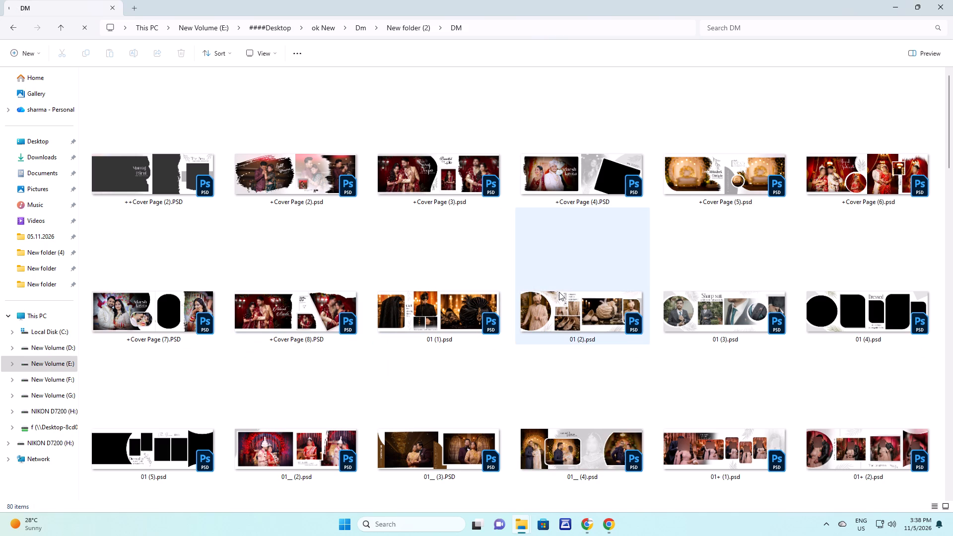
right_click(513, 219)
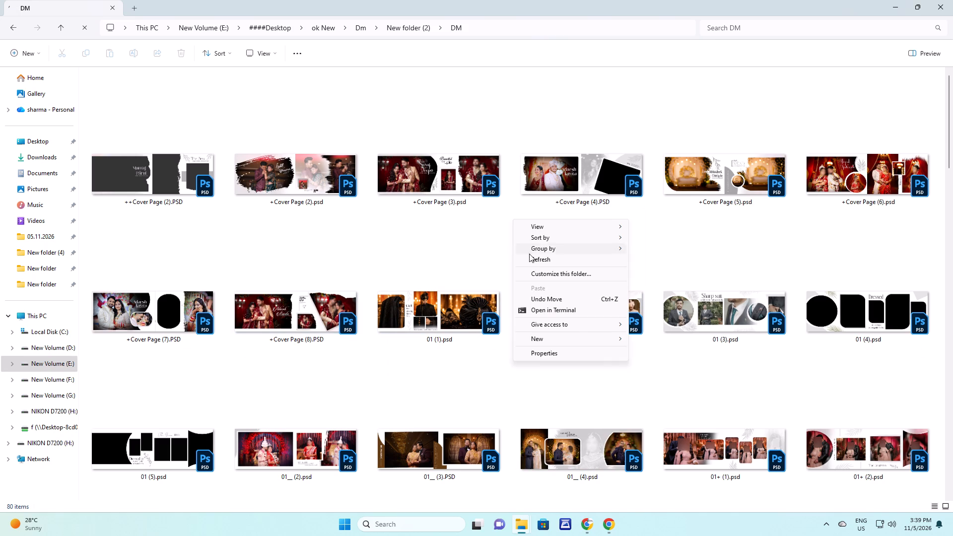
click(534, 258)
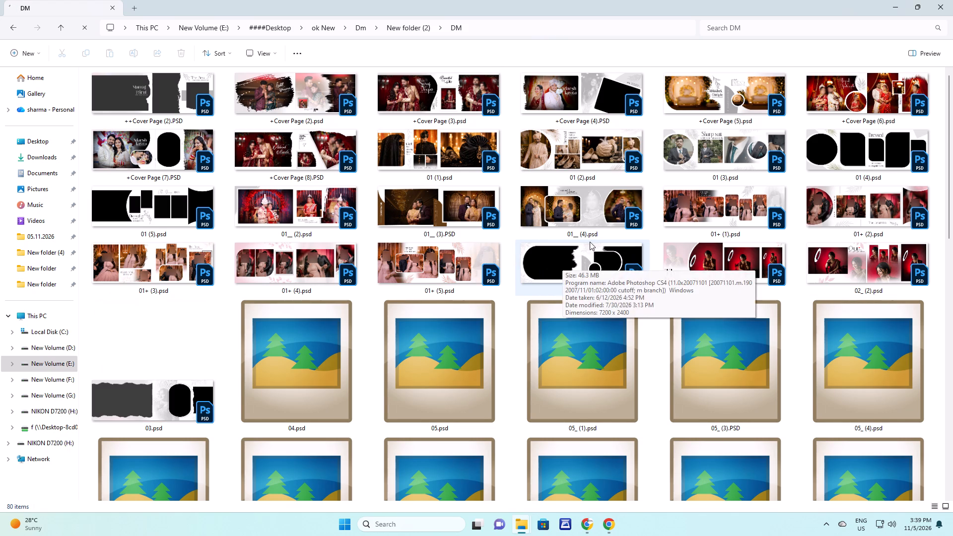
scroll(508, 233, down, 2)
scroll(508, 233, up, 2)
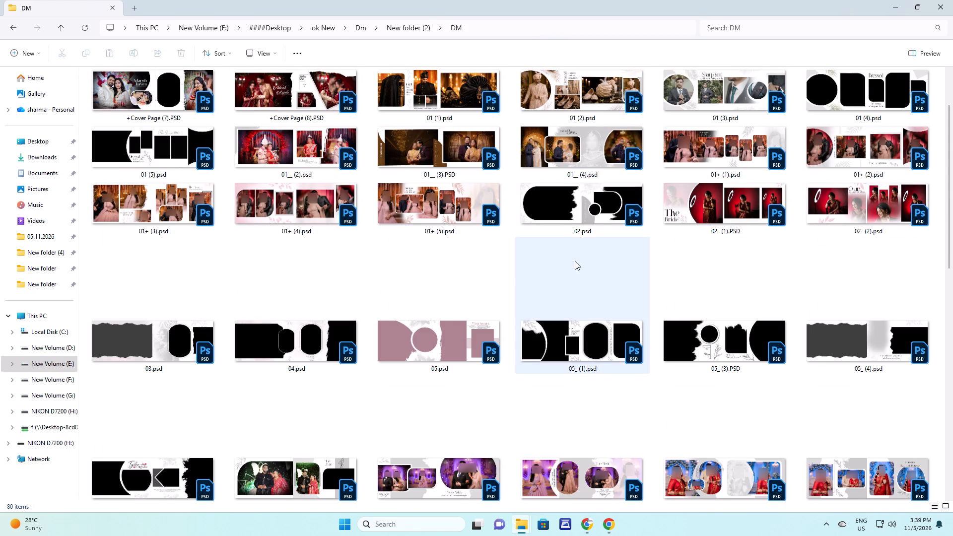
Compare the couple photos from 3O7A9232.JPG onward in the 01 Haldi subfolder and delete 3O7A9234.JPG.
key(alt+Tab)
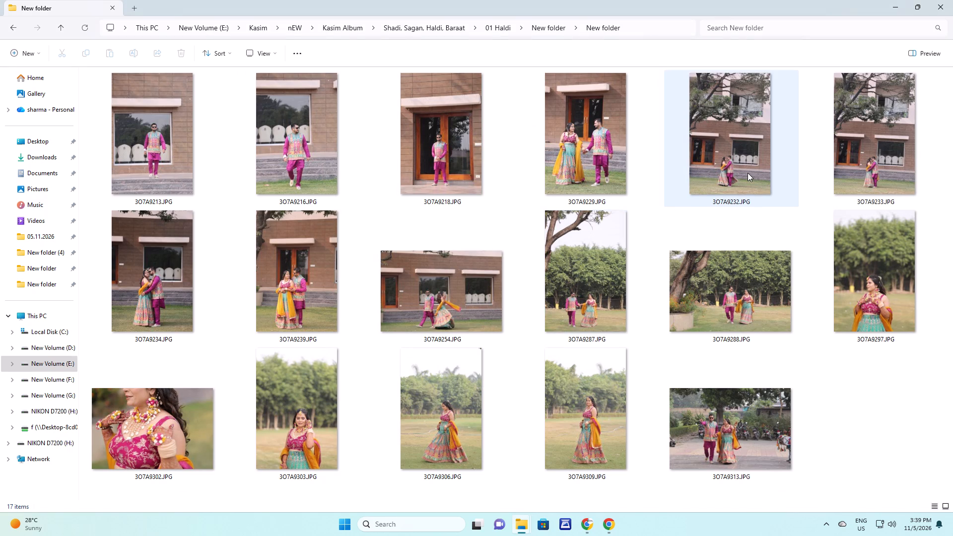
double_click(748, 173)
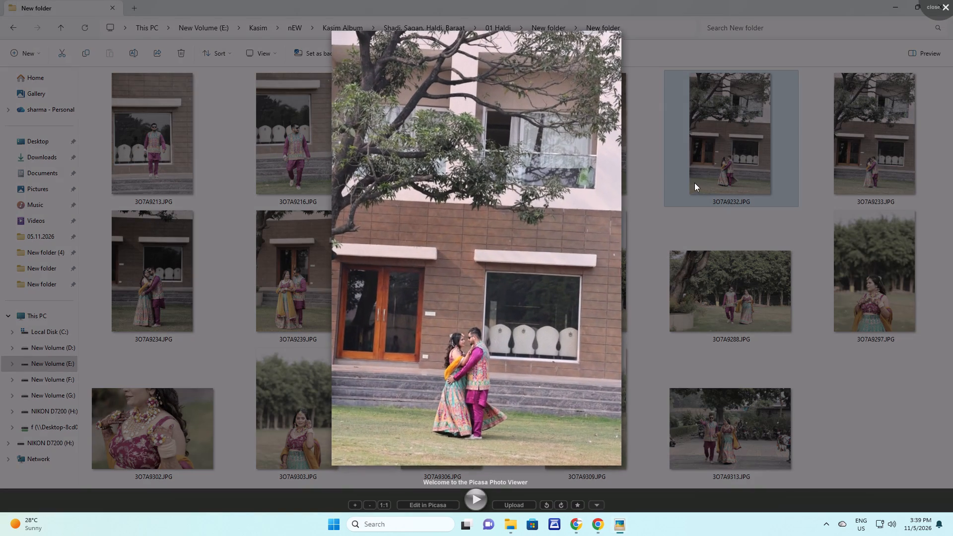
key(Right)
key(Left)
scroll(470, 359, up, 6)
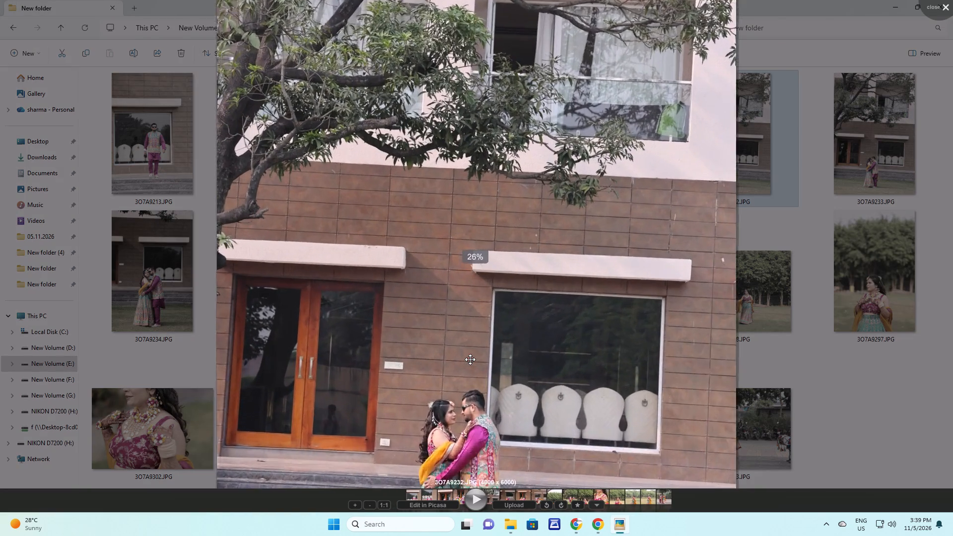
drag(475, 362, 467, 212)
key(Right)
key(Right)
key(Right)
key(Left)
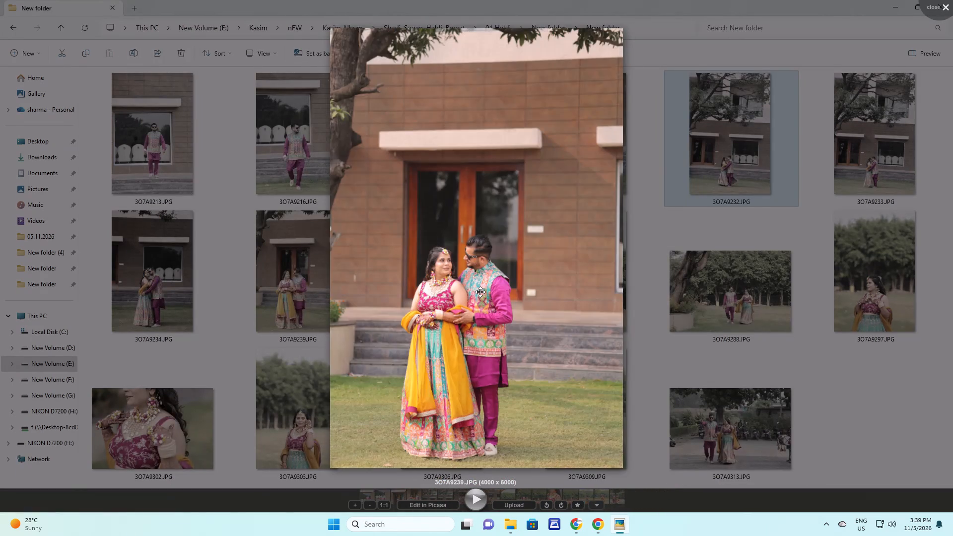
scroll(480, 292, up, 6)
key(Delete)
key(Return)
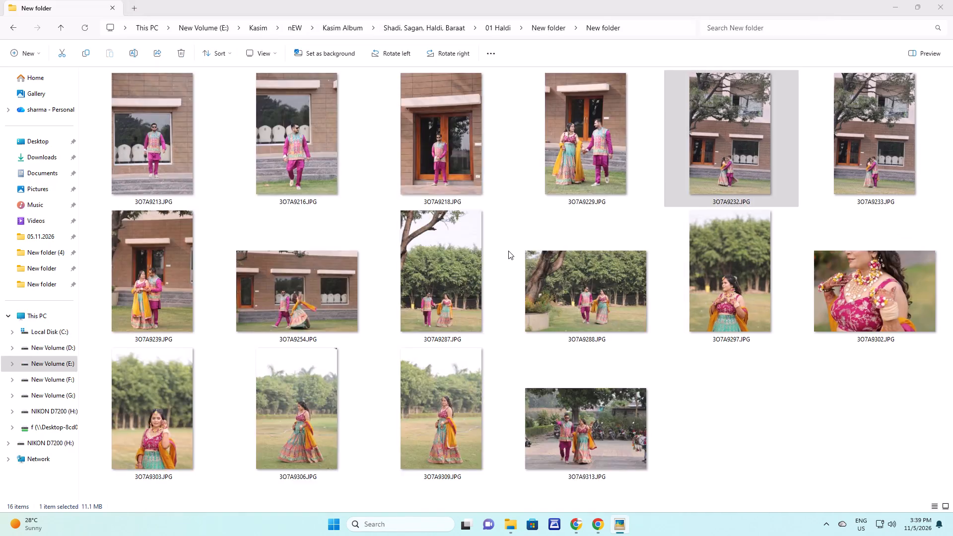
View the following Haldi photos up to 3O7A9303.JPG and close the photo viewer.
key(Right)
key(Right)
key(Right)
key(Right)
key(Right)
key(Right)
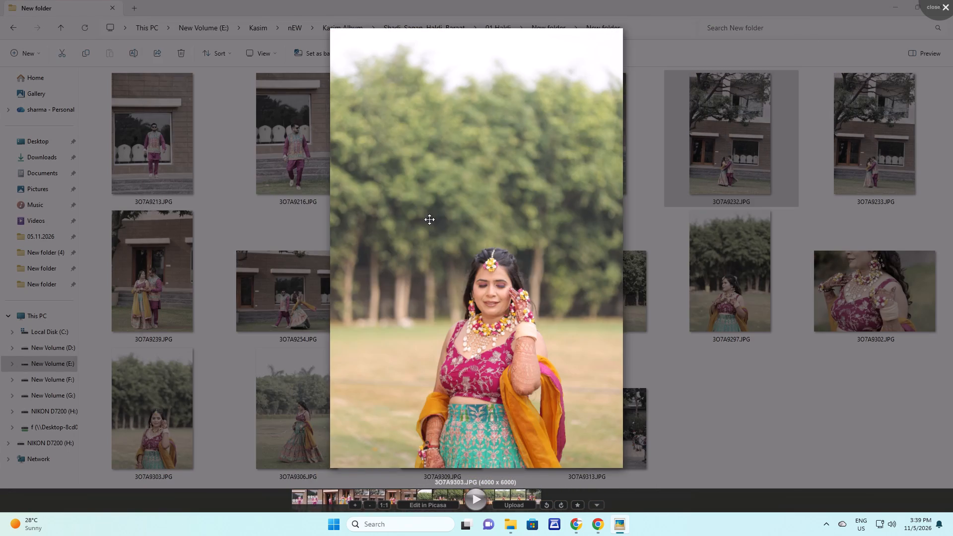
click(952, 0)
scroll(609, 350, down, 4)
click(748, 396)
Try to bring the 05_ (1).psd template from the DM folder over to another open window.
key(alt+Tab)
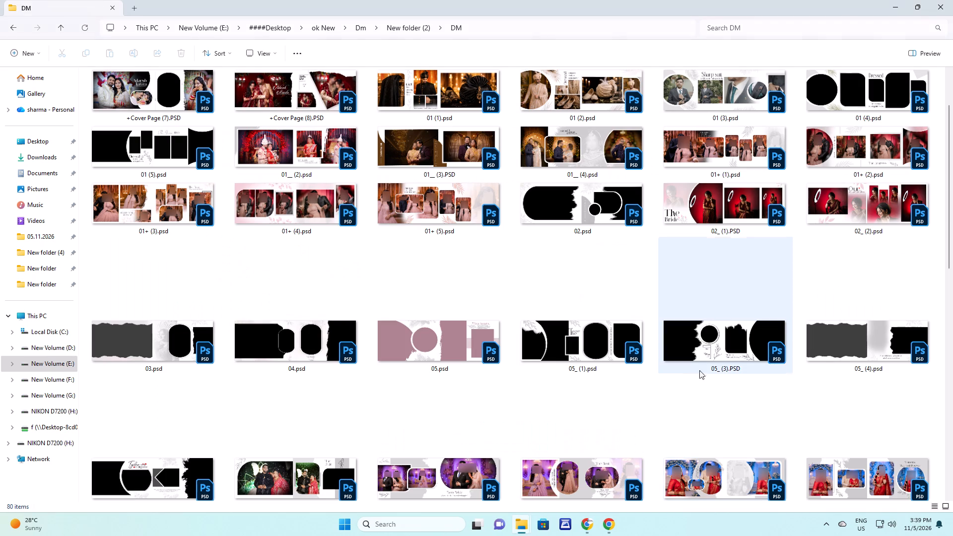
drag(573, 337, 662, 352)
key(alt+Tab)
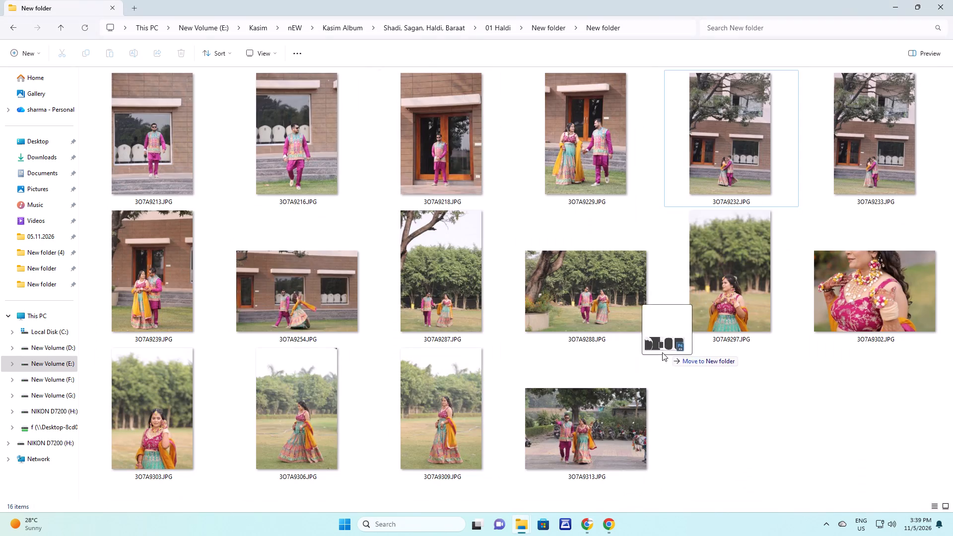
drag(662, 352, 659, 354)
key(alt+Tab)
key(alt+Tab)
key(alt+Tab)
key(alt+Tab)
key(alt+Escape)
Start Adobe Photoshop CS4 from the desktop.
key(super+d)
double_click(54, 22)
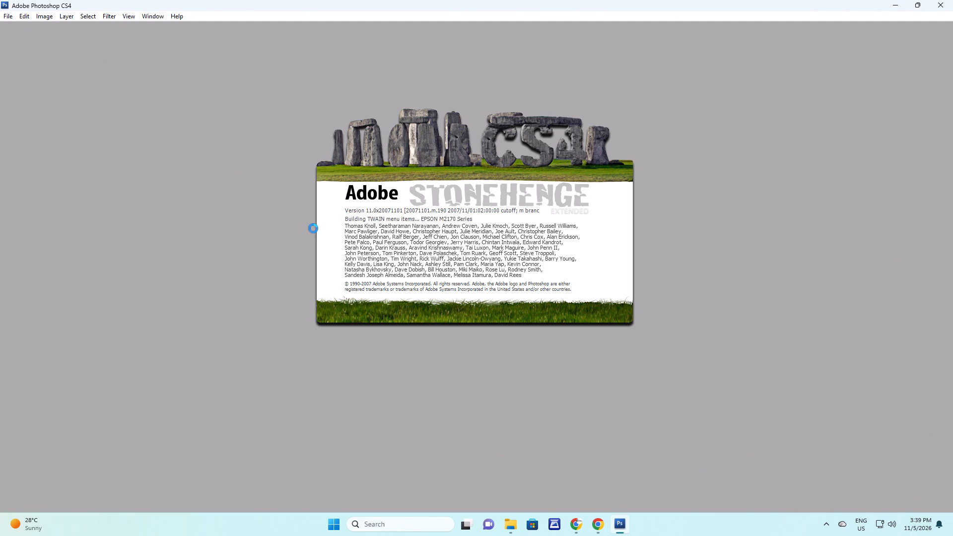
Return to the DM folder and examine all its PSD templates down to rg (15)__.psd, refreshing the thumbnails.
key(alt+Tab)
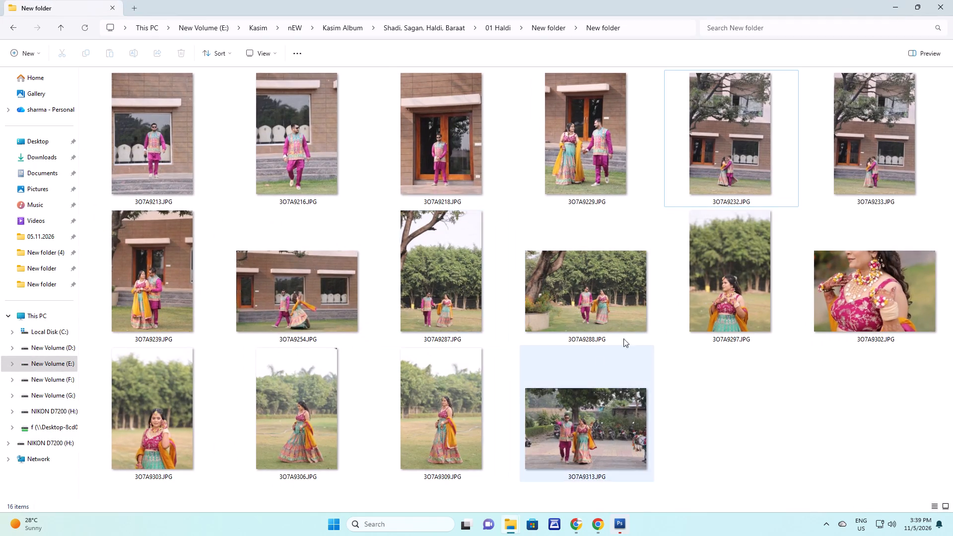
key(alt+Tab)
key(alt+Tab)
key(alt+Tab)
scroll(637, 336, down, 2)
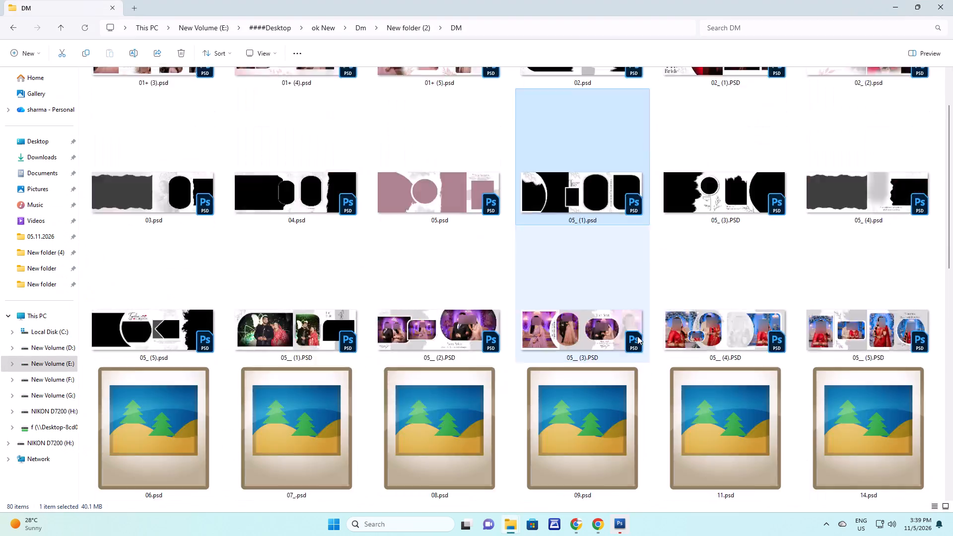
scroll(637, 336, down, 2)
scroll(738, 383, up, 2)
ctrl+scroll(738, 382, down, 5)
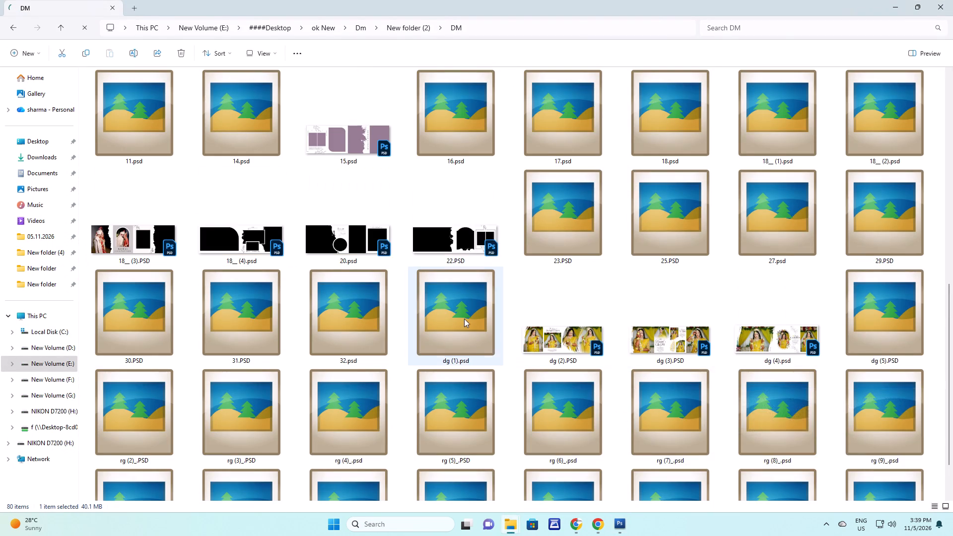
ctrl+scroll(463, 318, up, 5)
right_click(368, 140)
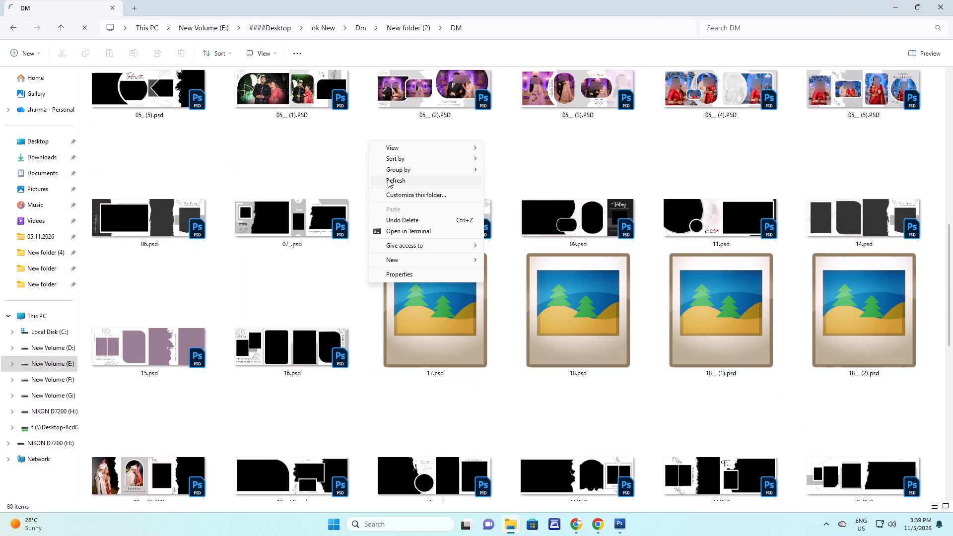
click(388, 179)
scroll(432, 237, down, 1)
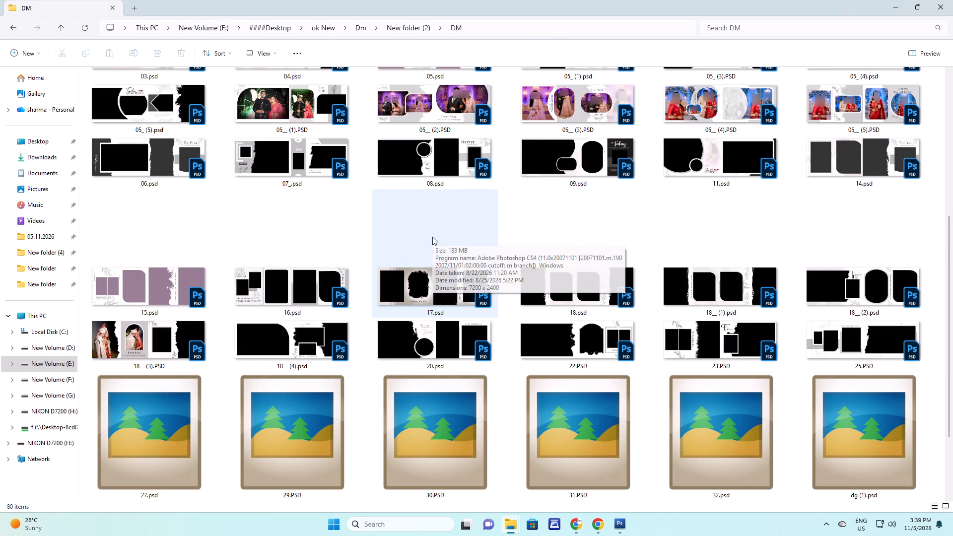
scroll(432, 237, down, 1)
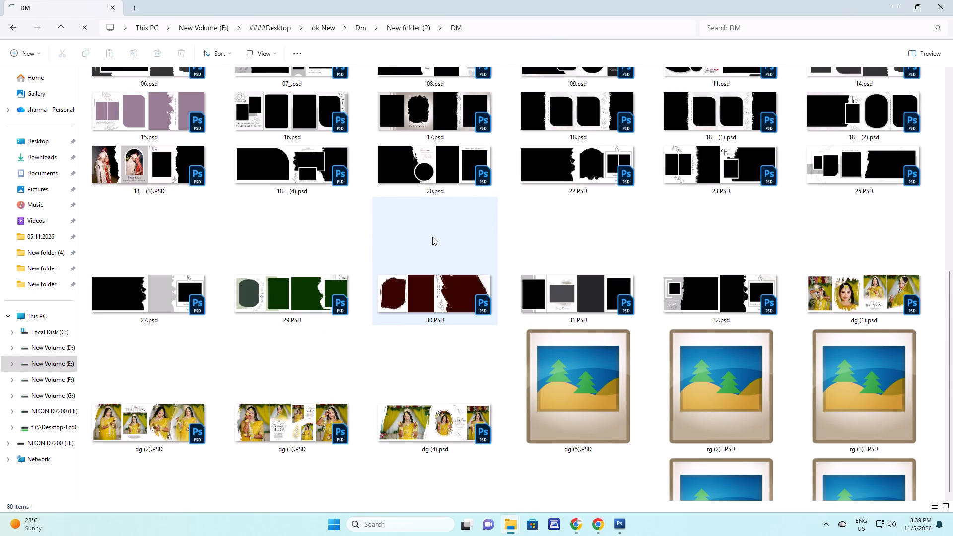
scroll(432, 237, down, 1)
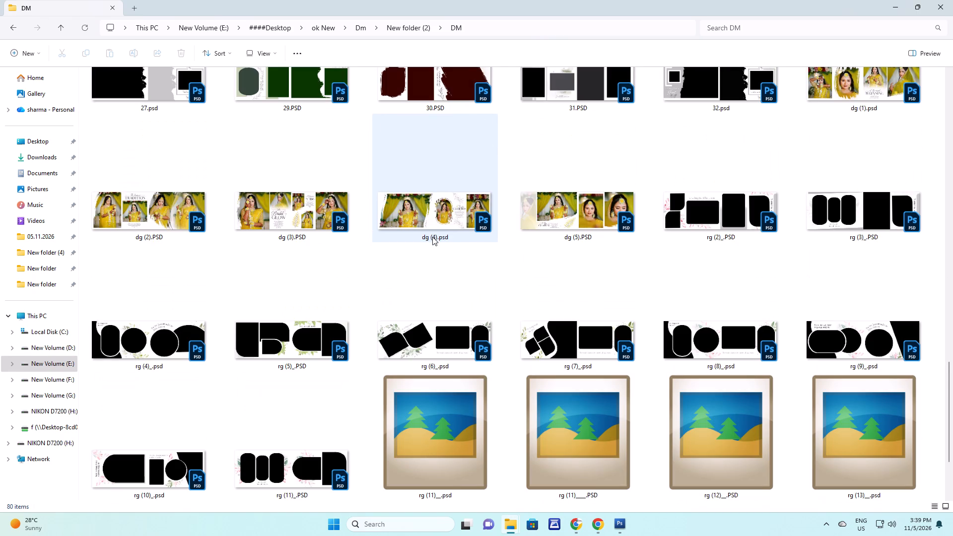
scroll(432, 237, down, 1)
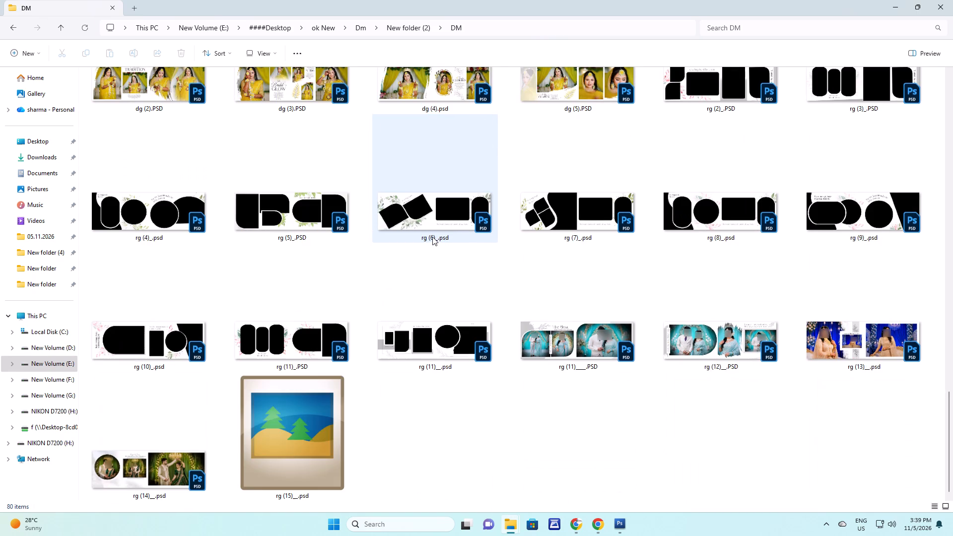
scroll(432, 237, up, 4)
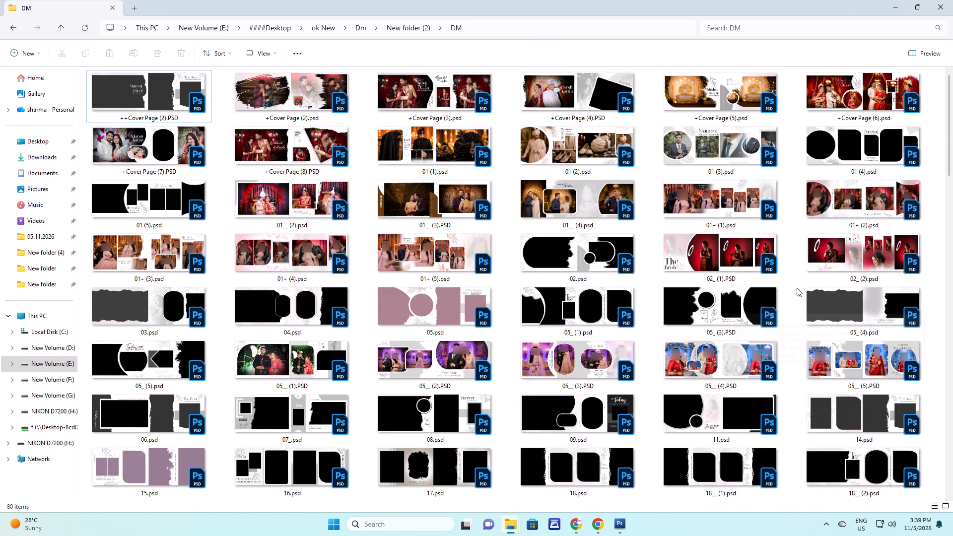
scroll(543, 179, up, 2)
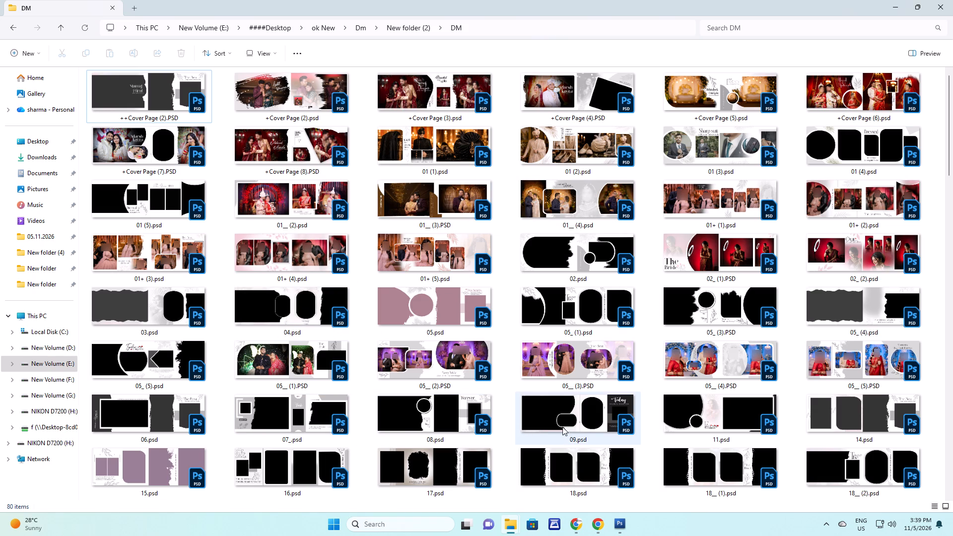
Open the 14.psd template from the DM folder in Photoshop, checking the Haldi photos on the way.
click(866, 407)
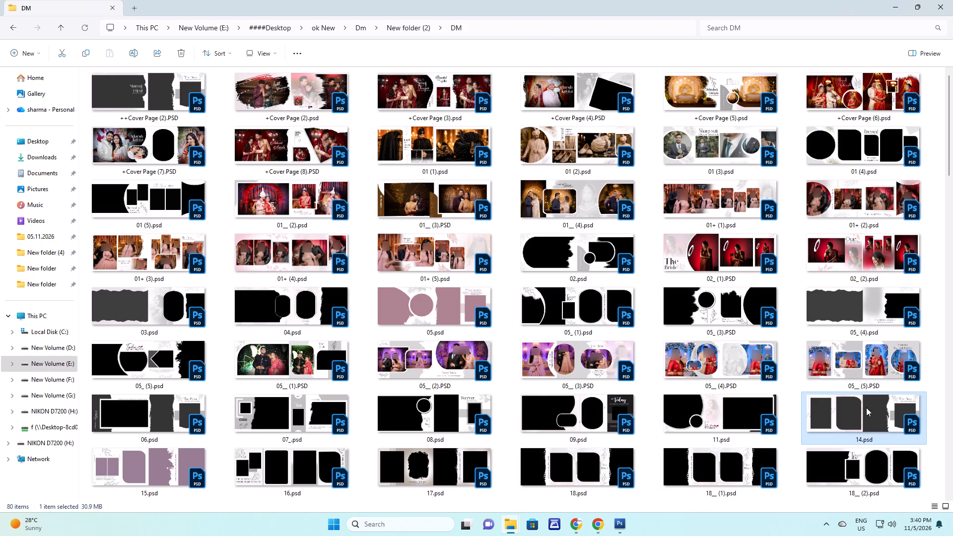
key(alt+Tab)
key(alt+Tab)
key(alt+Tab)
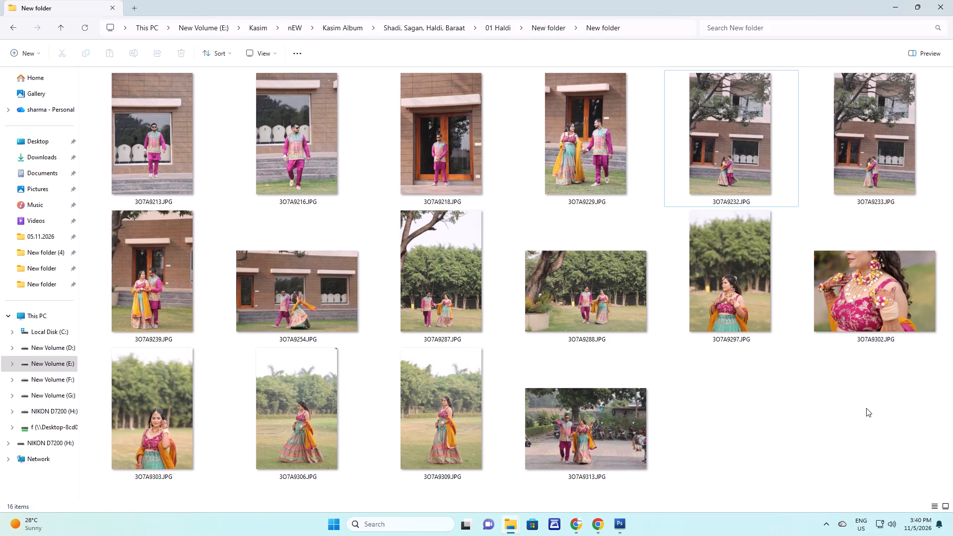
key(alt+Tab)
key(alt+Tab)
drag(877, 412, 281, 316)
key(alt+Tab)
key(alt+Tab)
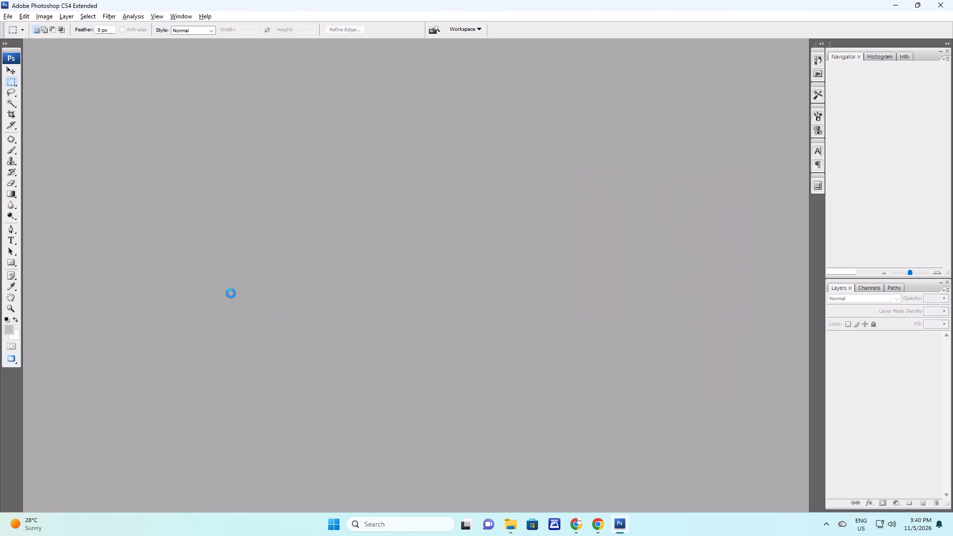
key(space)
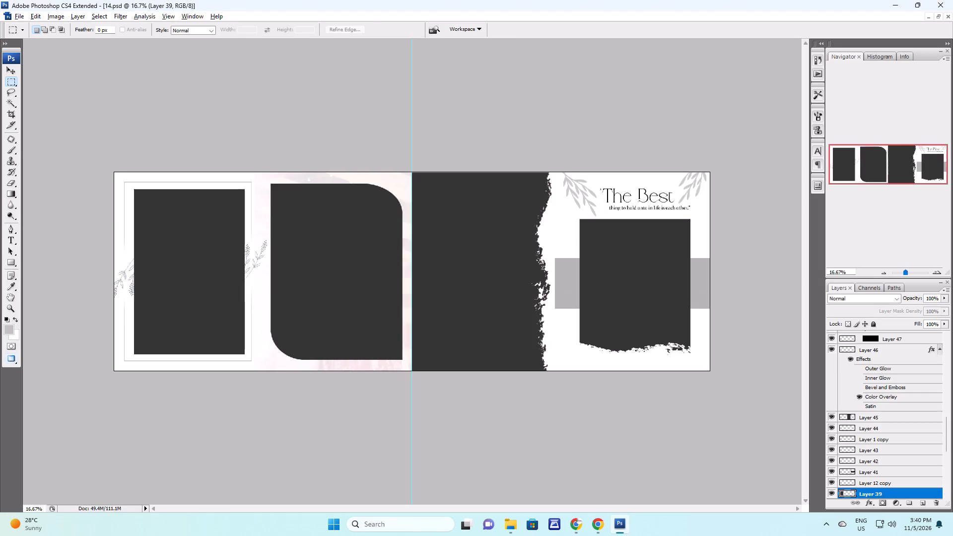
Hide the side panels and remove the pale pink texture layer behind the second photo frame in 14.psd.
key(Tab)
key(v)
right_click(325, 191)
click(329, 194)
key(F5)
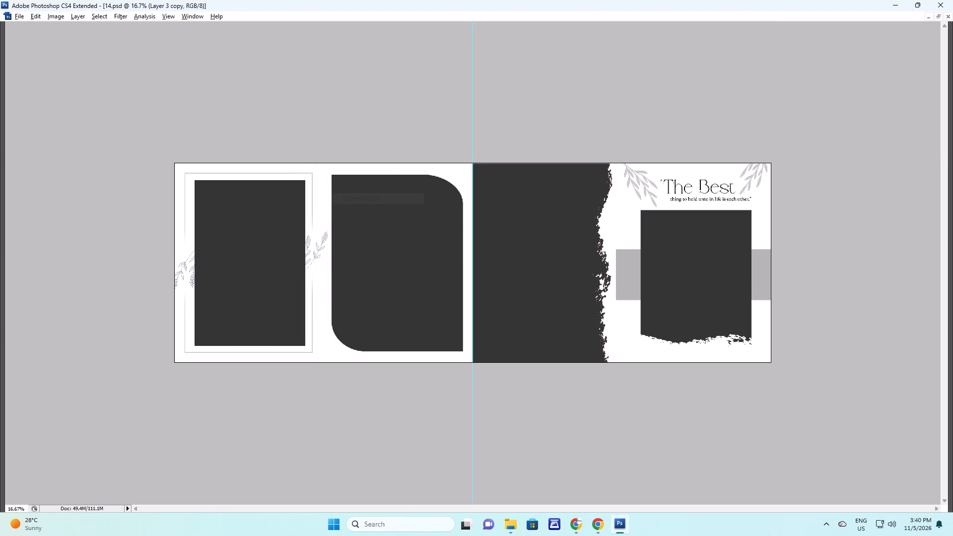
Open the Haldi photo 3O7A9229.JPG in Photoshop and apply Auto Contrast faded to 90%, inspecting it at 25% zoom.
key(alt+Tab)
key(alt+Tab)
key(alt+Tab)
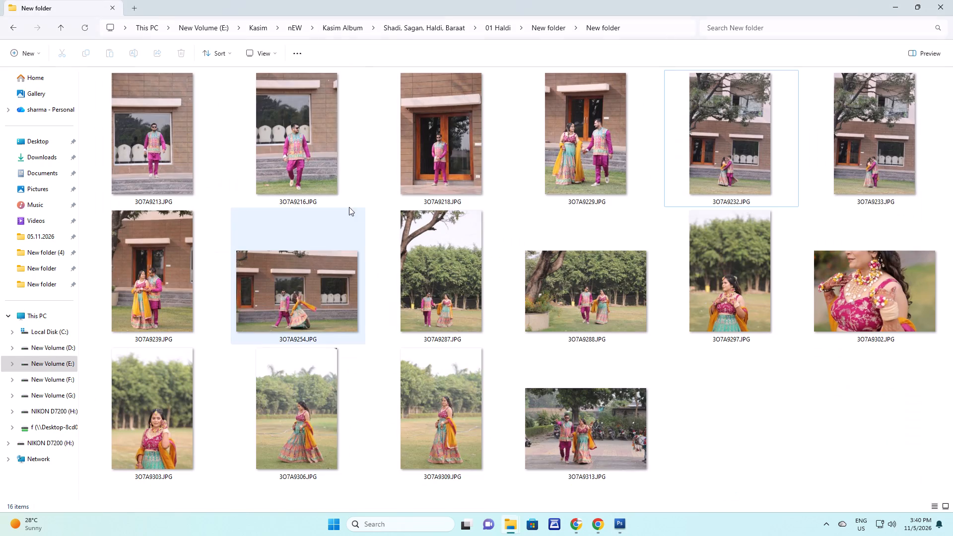
scroll(251, 174, up, 3)
drag(587, 165, 451, 309)
key(alt+Tab)
key(alt+Tab)
key(alt+Tab)
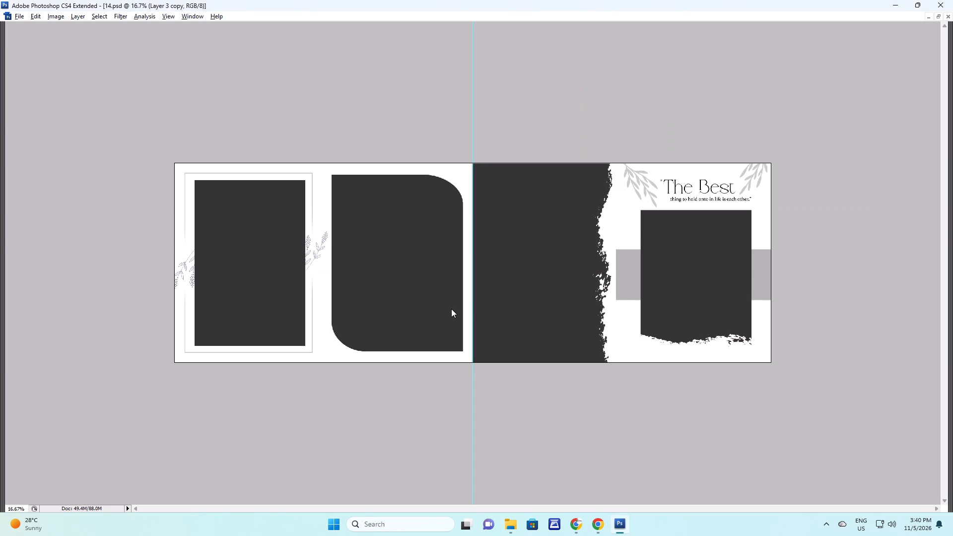
key(ctrl+alt+shift+l)
key(ctrl+shift+f)
text(90)
key(Return)
key(ctrl+plus)
key(ctrl+plus)
key(space)
drag(451, 309, 455, 313)
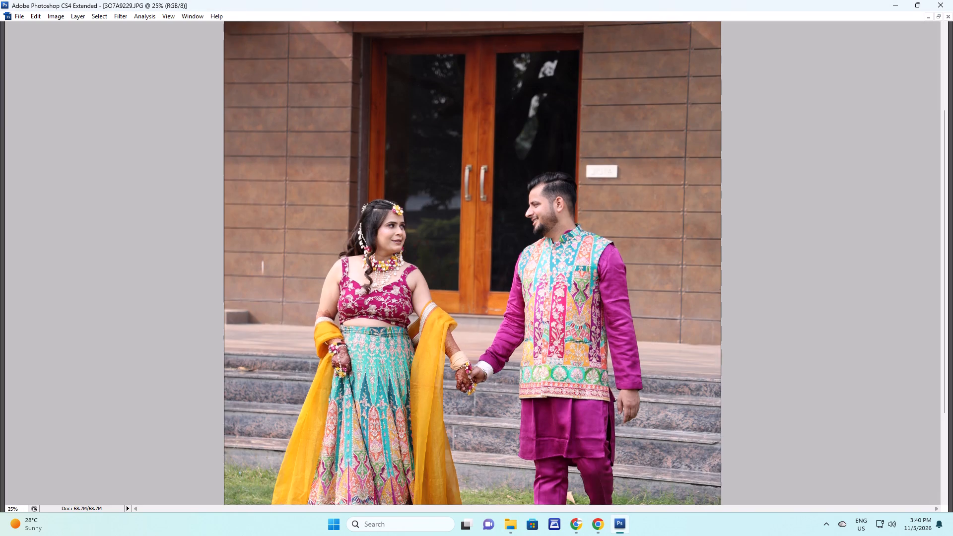
drag(455, 313, 459, 318)
Copy the whole couple photo, close its file, and paste it into 14.psd clipped to the first rectangular frame.
key(ctrl+a)
key(ctrl+c)
key(ctrl+w)
click(460, 196)
key(v)
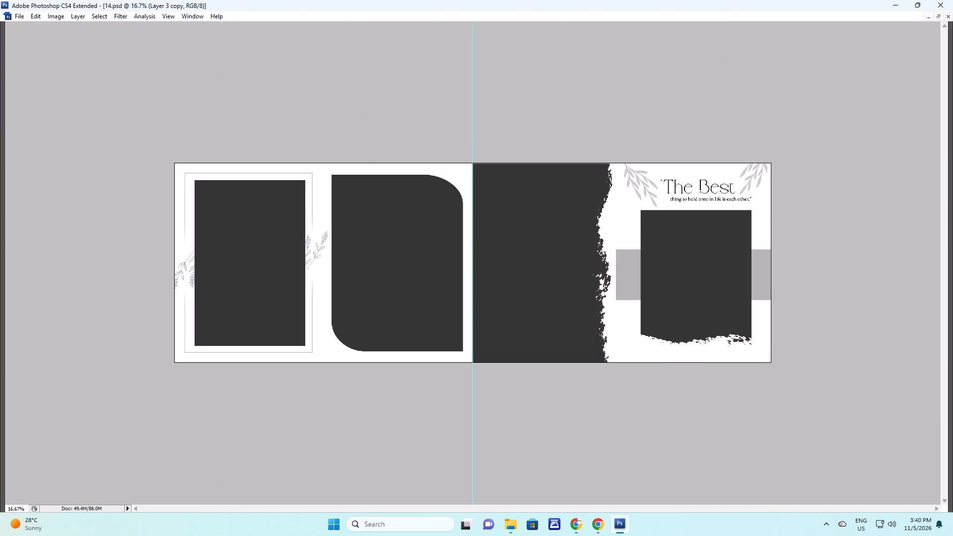
right_drag(201, 223, 210, 226)
right_click(217, 217)
click(231, 225)
key(ctrl+v)
key(v)
drag(429, 287, 268, 207)
key(ctrl+g)
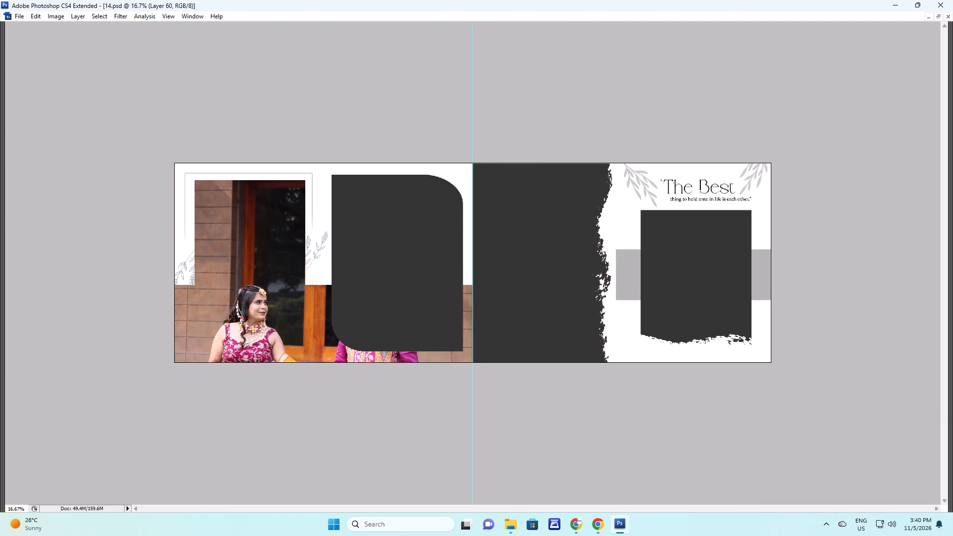
key(ctrl+t)
key(Return)
key(F2)
key(ctrl+t)
key(Return)
Record a new action in the F5 Del set, assigned to function key F2, that scales down and repositions the current photo.
key(F9)
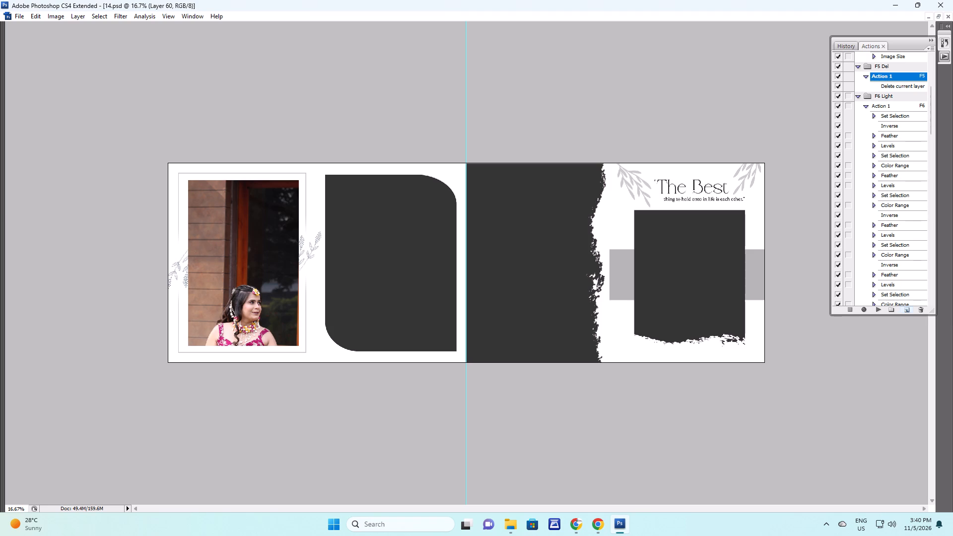
click(910, 309)
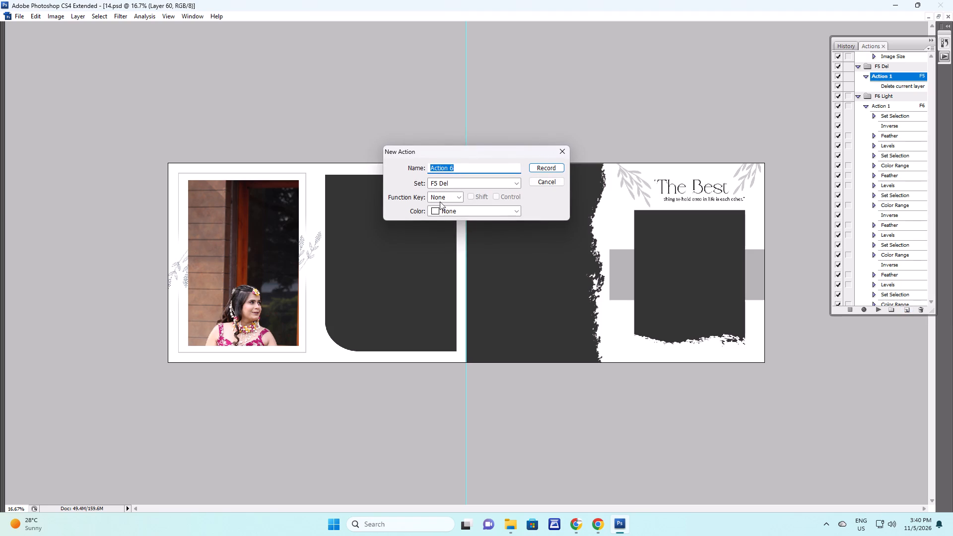
click(441, 197)
click(446, 226)
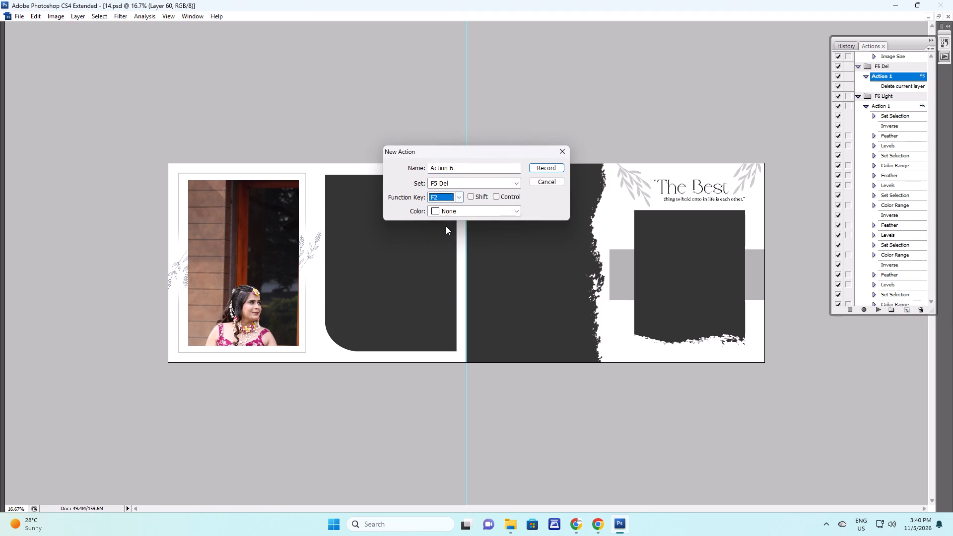
click(546, 168)
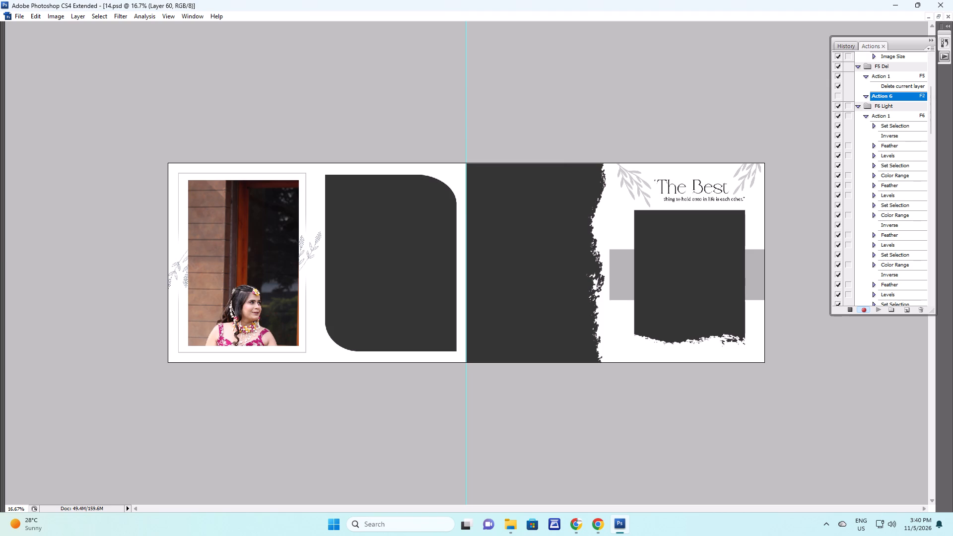
key(ctrl+t)
alt+shift+drag(473, 81, 441, 130)
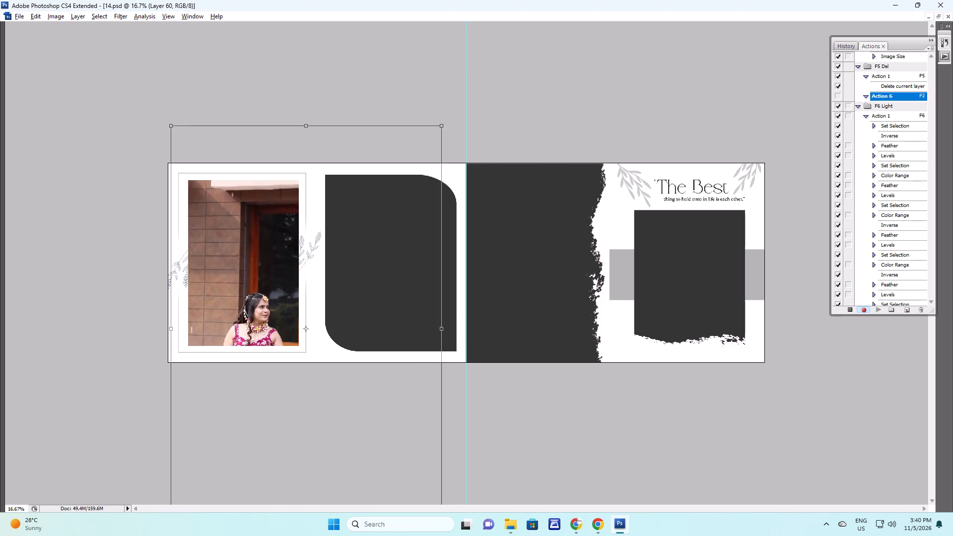
alt+shift+drag(441, 130, 425, 146)
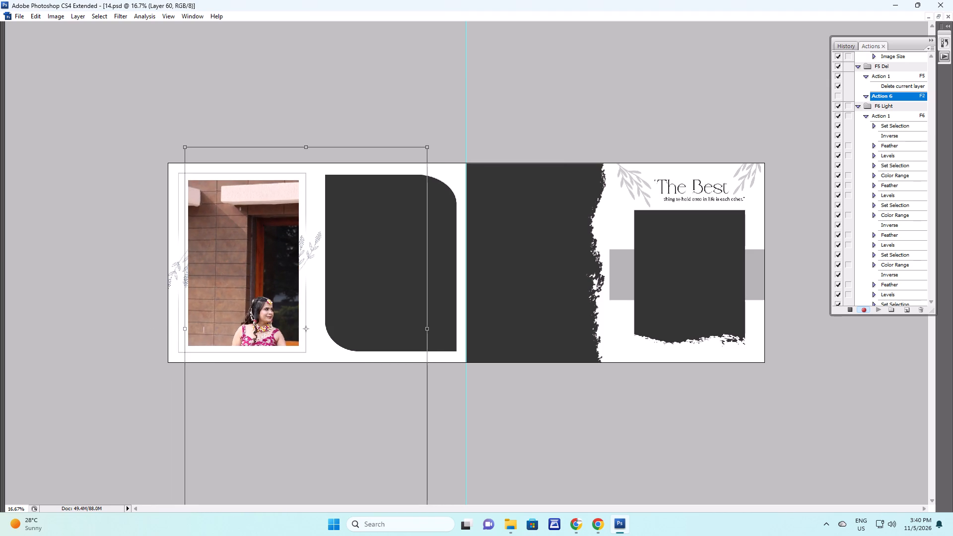
alt+shift+drag(424, 148, 451, 144)
drag(383, 201, 392, 117)
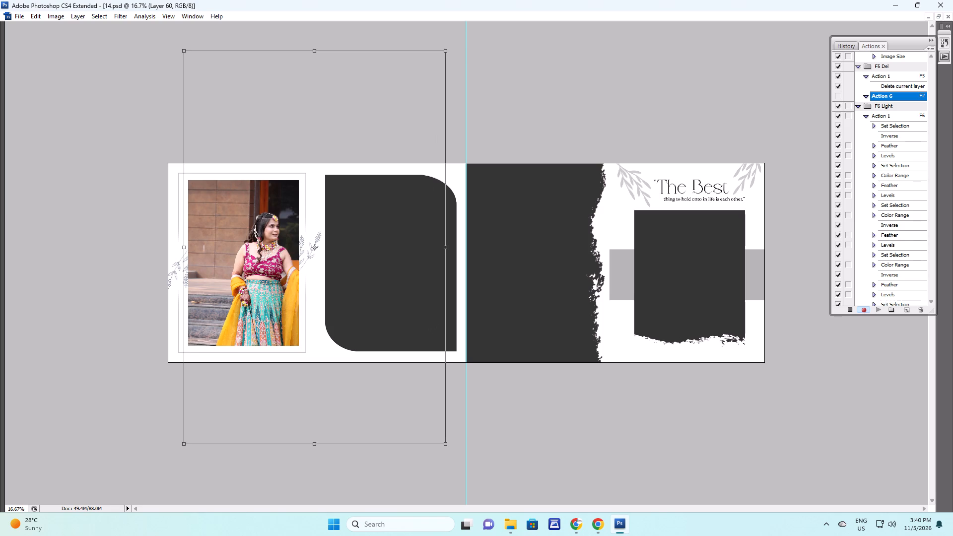
key(Return)
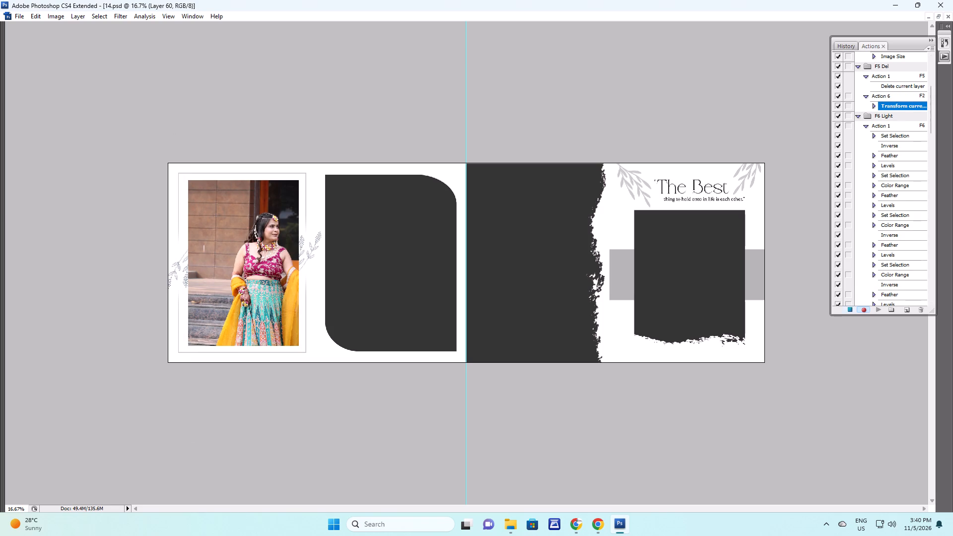
click(850, 310)
Shrink the couple photo with the F2 action and Free Transform, positioning it so both people fit inside the first frame.
key(F2)
drag(343, 204, 239, 289)
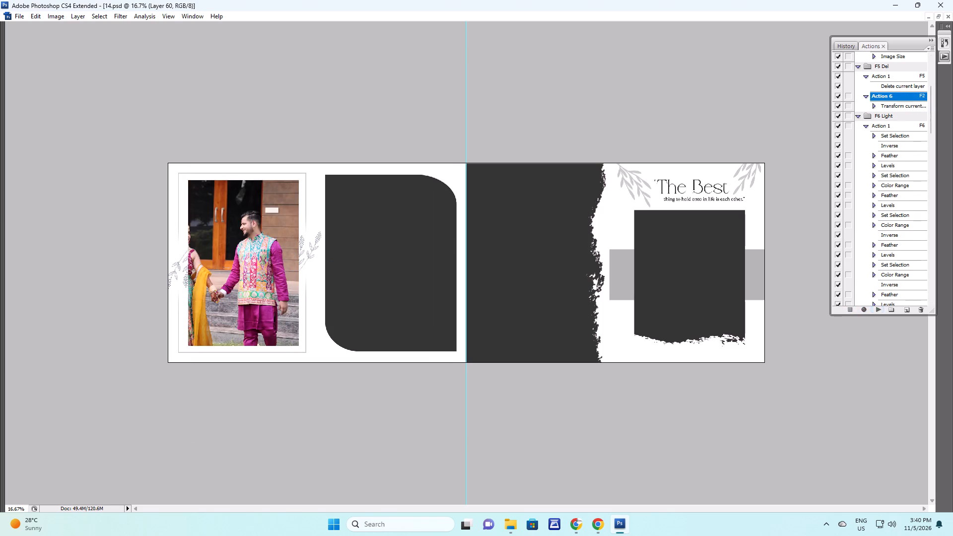
key(F2)
drag(254, 273, 267, 343)
key(ctrl+t)
drag(285, 259, 299, 258)
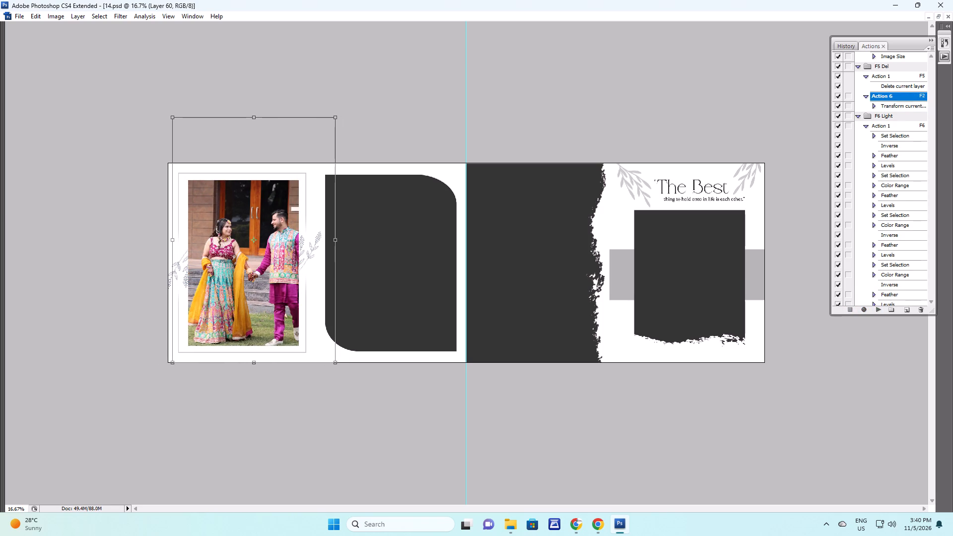
alt+shift+drag(336, 117, 326, 135)
drag(305, 175, 298, 179)
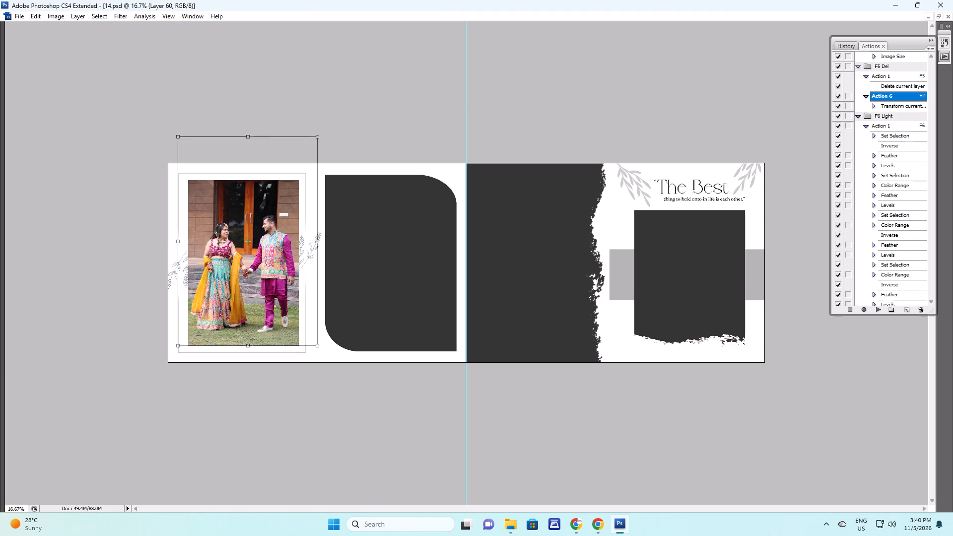
drag(298, 179, 298, 181)
key(Return)
key(v)
key(ctrl+space)
ctrl+click(306, 212)
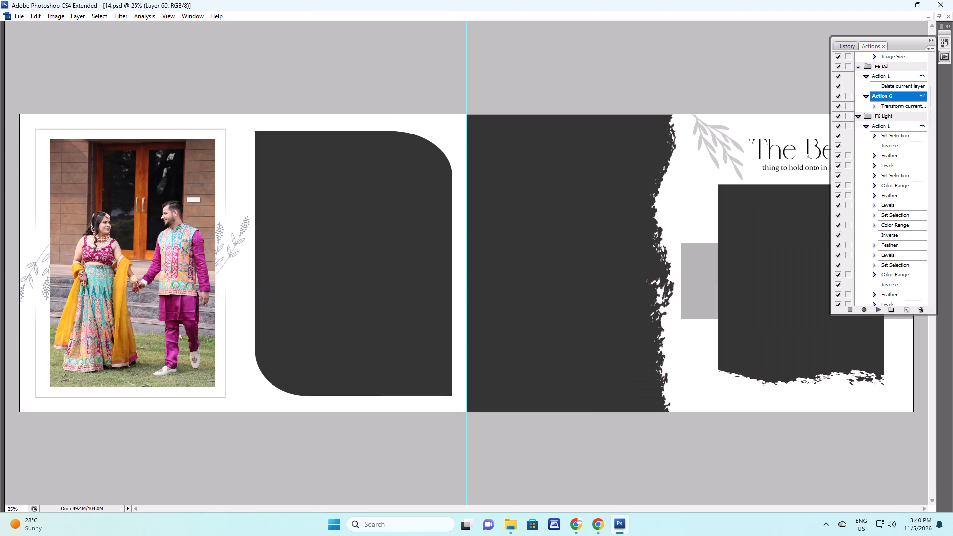
Open the Haldi photo 3O7A9218.JPG from the photo folder in Photoshop.
key(alt+Tab)
key(alt+Tab)
key(alt+Tab)
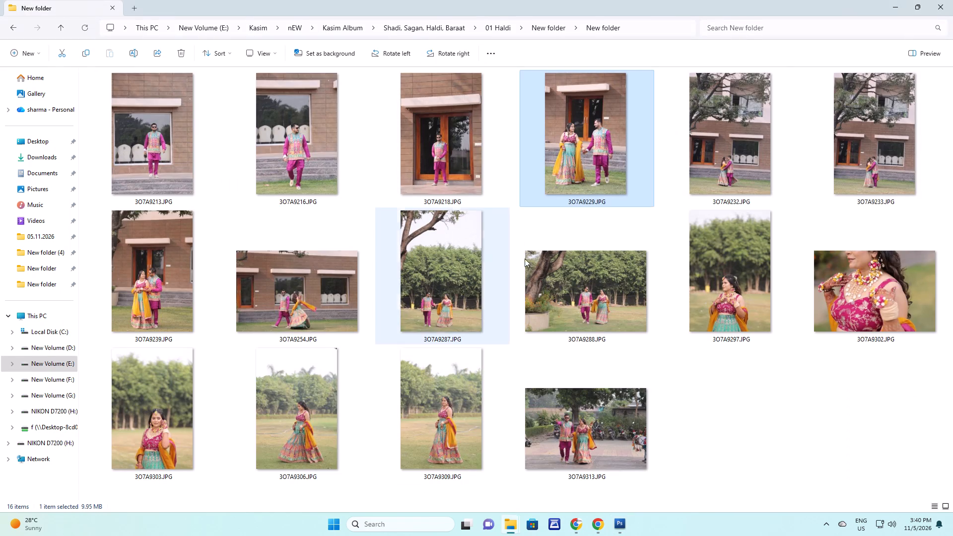
drag(467, 149, 577, 317)
key(alt+Tab)
key(alt+Tab)
key(alt+Tab)
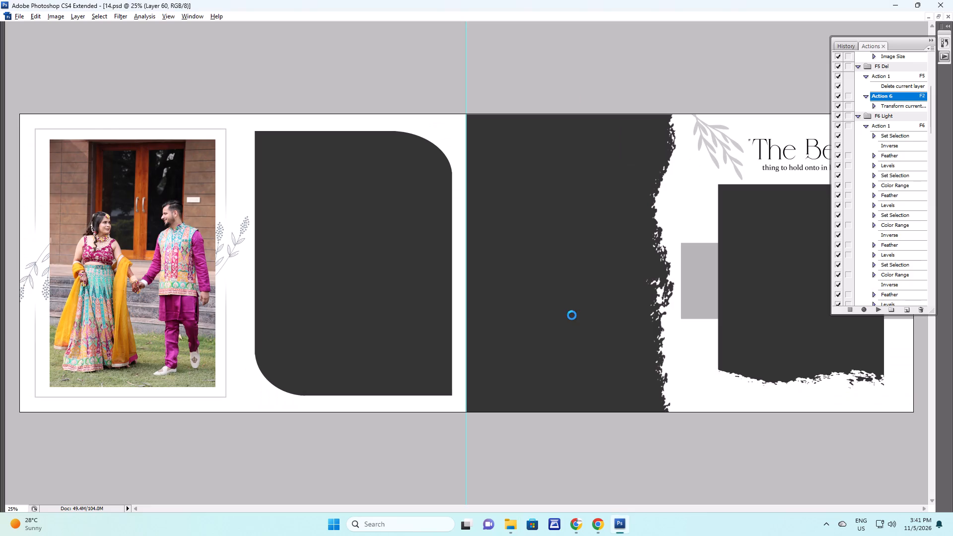
Copy the whole photo, close its file, and paste it into 14.psd clipped to the large torn-edge frame.
key(ctrl+a)
key(ctrl+c)
key(ctrl+w)
right_click(570, 247)
drag(584, 253, 588, 255)
key(ctrl+v)
key(v)
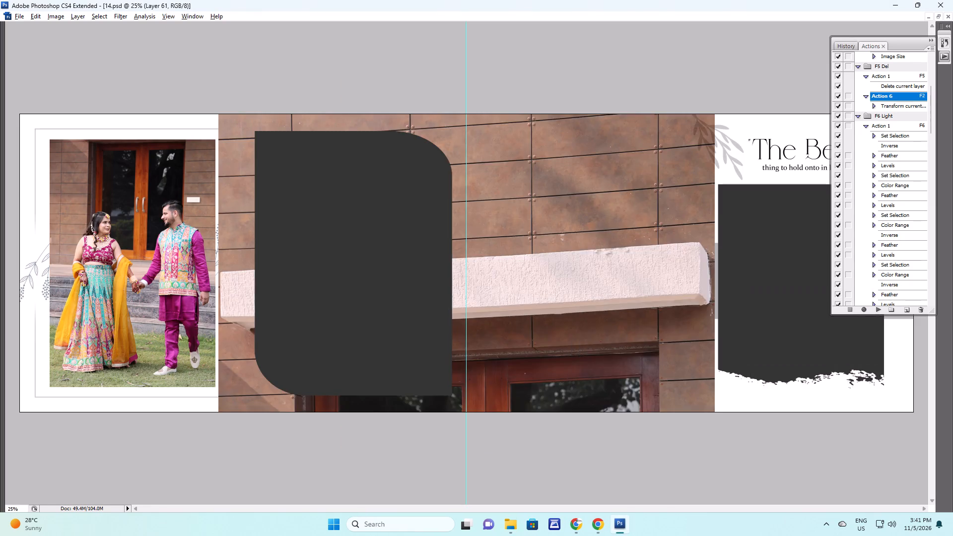
drag(538, 341, 622, 143)
key(ctrl+g)
key(ctrl+t)
key(Return)
Scale down the groom photo once with the F2 action and position his full figure within the torn-edge frame.
key(F2)
drag(593, 319, 596, 218)
key(F2)
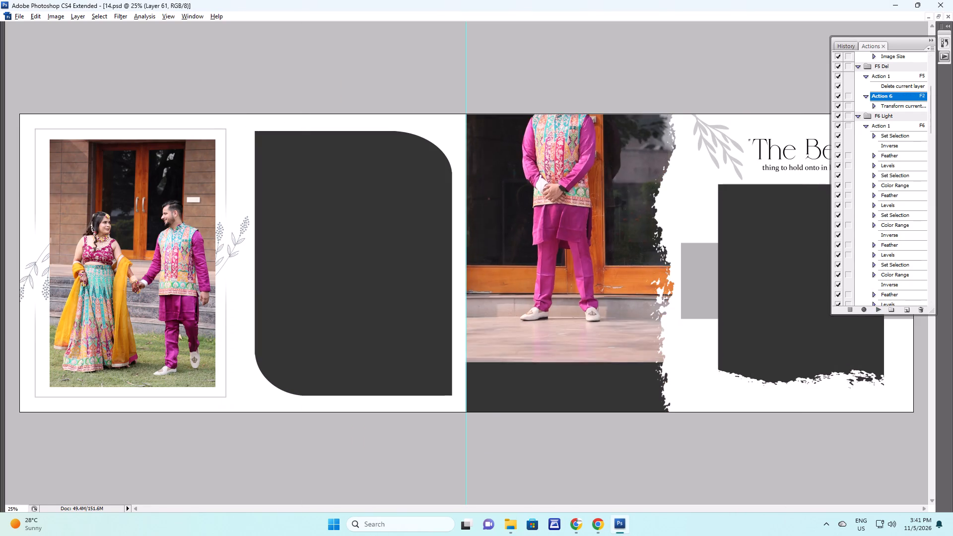
drag(595, 238, 602, 383)
drag(623, 190, 593, 287)
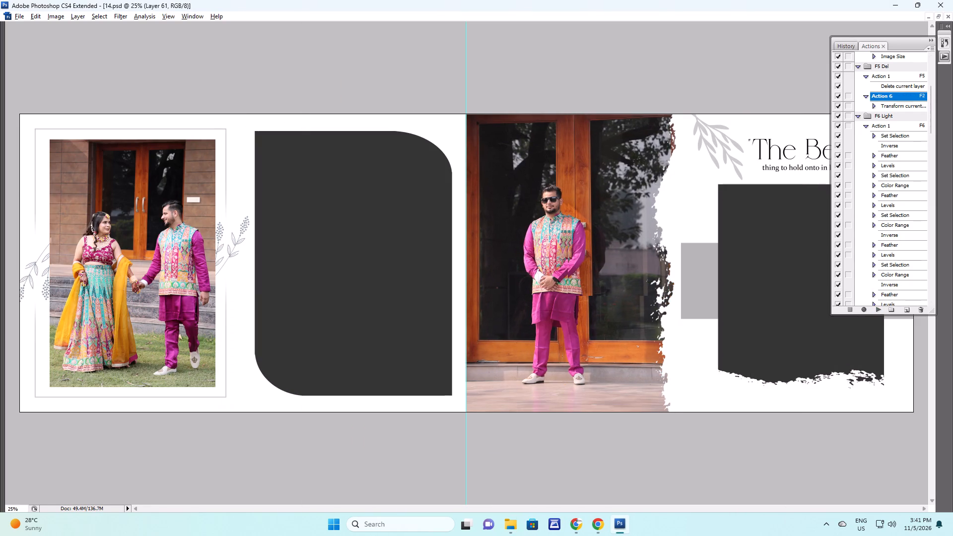
drag(593, 287, 594, 287)
key(ctrl+z)
key(ctrl+alt+z)
drag(599, 218, 605, 300)
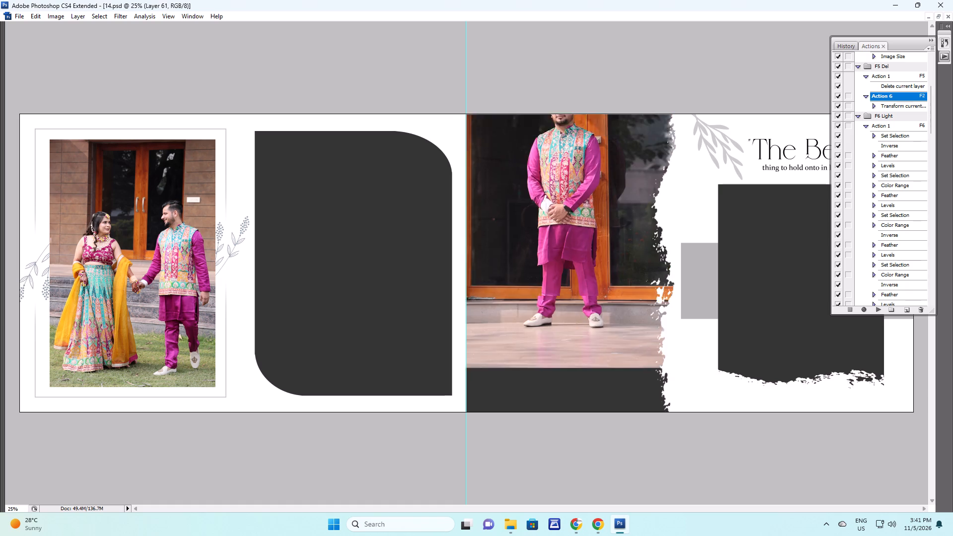
drag(605, 300, 603, 316)
drag(601, 287, 599, 271)
key(alt+Tab)
key(alt+Tab)
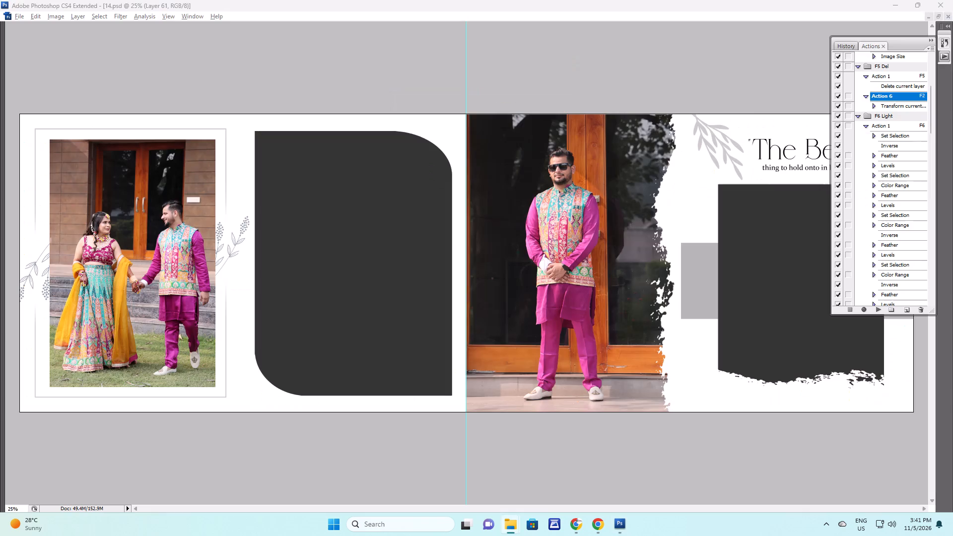
drag(555, 278, 551, 276)
Open the Haldi photo 3O7A9216.JPG in Photoshop and brighten it with the Shift+F3 Light action.
key(alt+Tab)
key(alt+Tab)
key(alt+Tab)
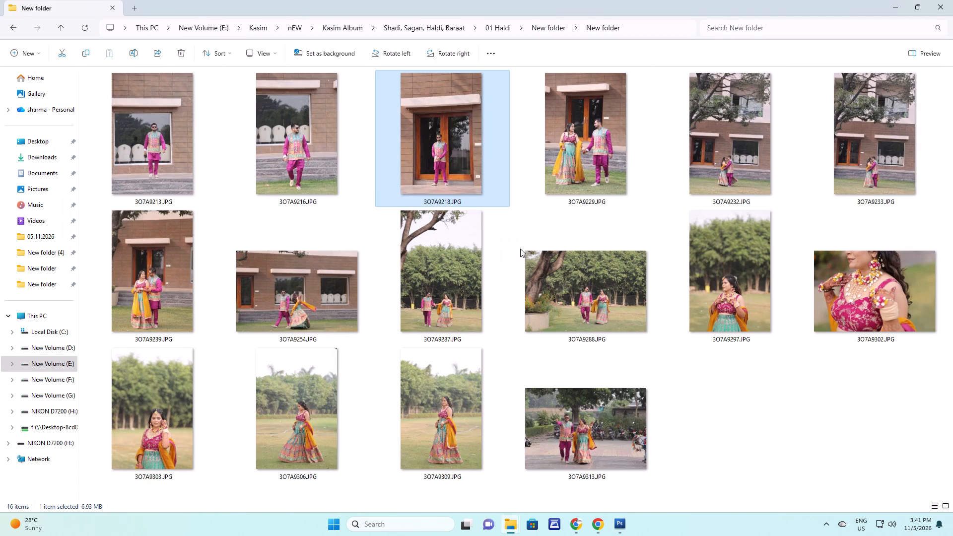
drag(320, 149, 401, 265)
key(alt+Tab)
key(alt+Tab)
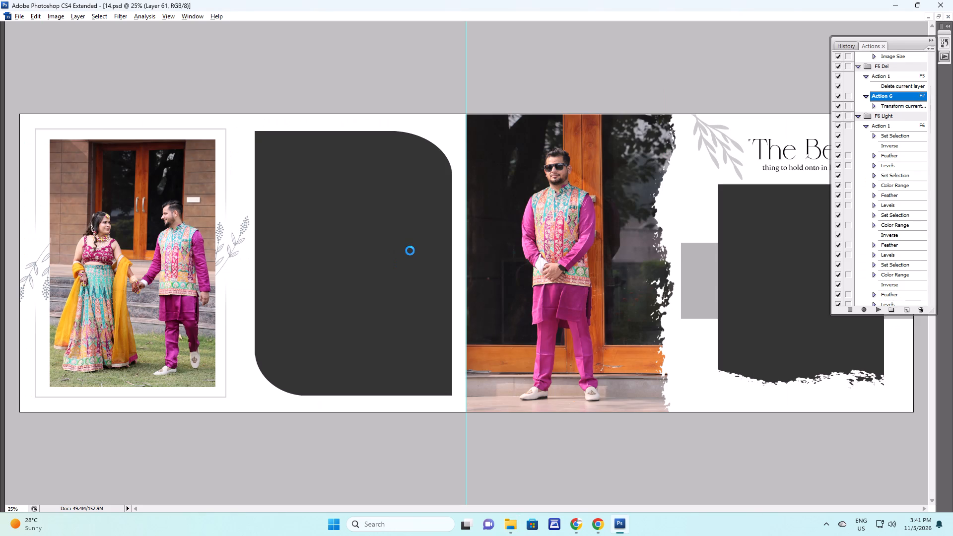
key(shift+F3)
Copy the brightened photo, close its file, and paste it into 14.psd clipped to the second frame with rounded corners.
key(ctrl+a)
key(ctrl+c)
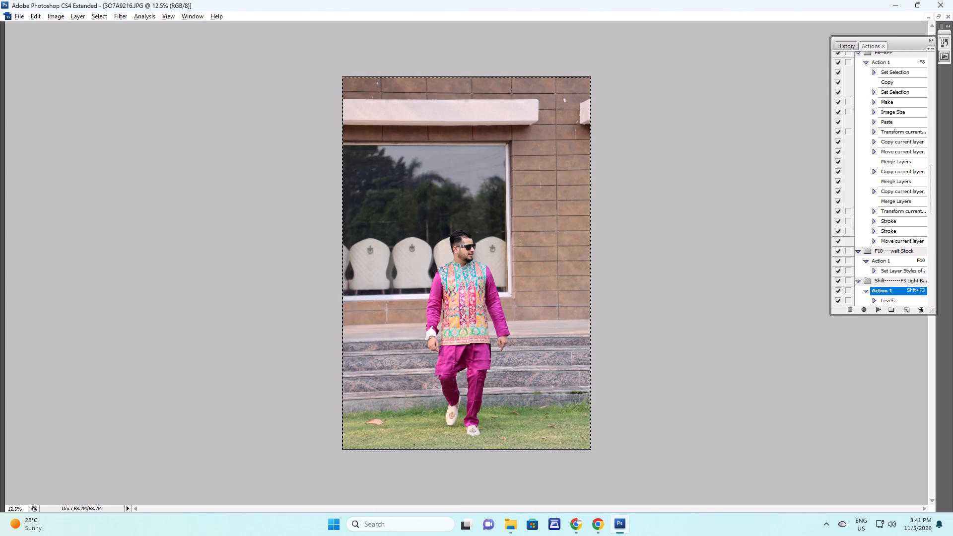
key(ctrl+w)
click(476, 204)
right_drag(372, 242, 378, 245)
click(396, 253)
key(ctrl+v)
key(v)
drag(457, 309, 372, 137)
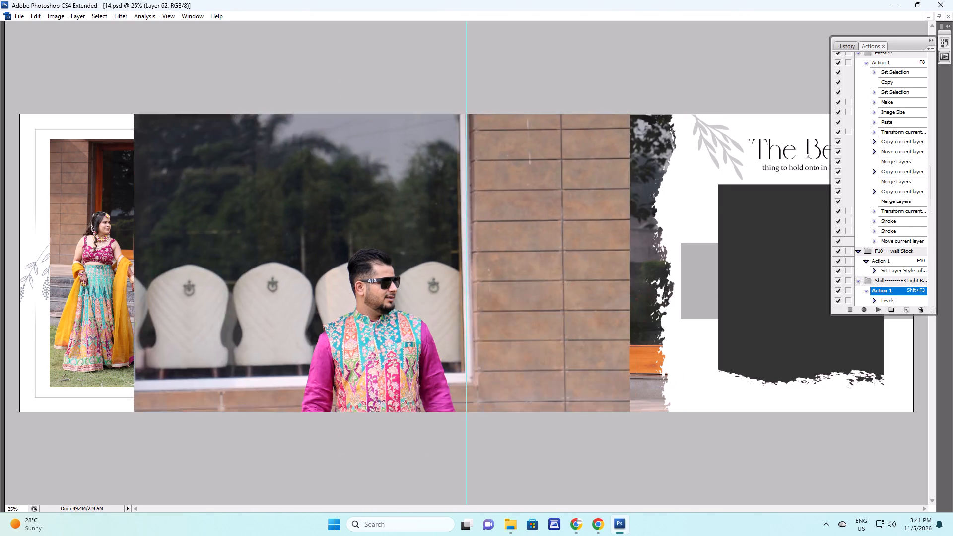
key(ctrl+g)
key(ctrl+t)
drag(445, 321, 388, 189)
key(Return)
Scale and position the walking groom photo to fill the rounded frame with his full figure showing.
key(F2)
drag(396, 196, 418, 299)
key(ctrl+t)
alt+shift+drag(551, 458, 487, 354)
drag(460, 262, 459, 270)
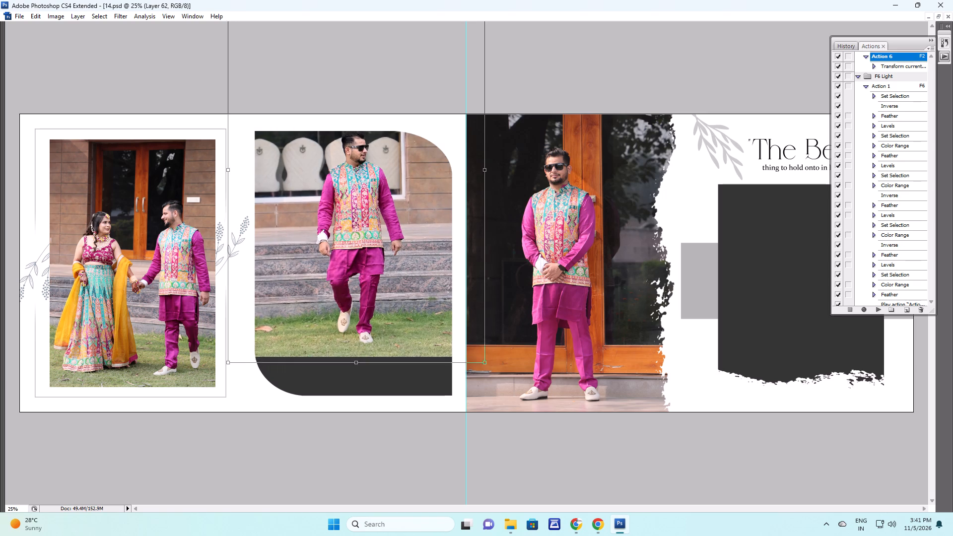
drag(459, 270, 451, 301)
alt+shift+drag(483, 395, 495, 400)
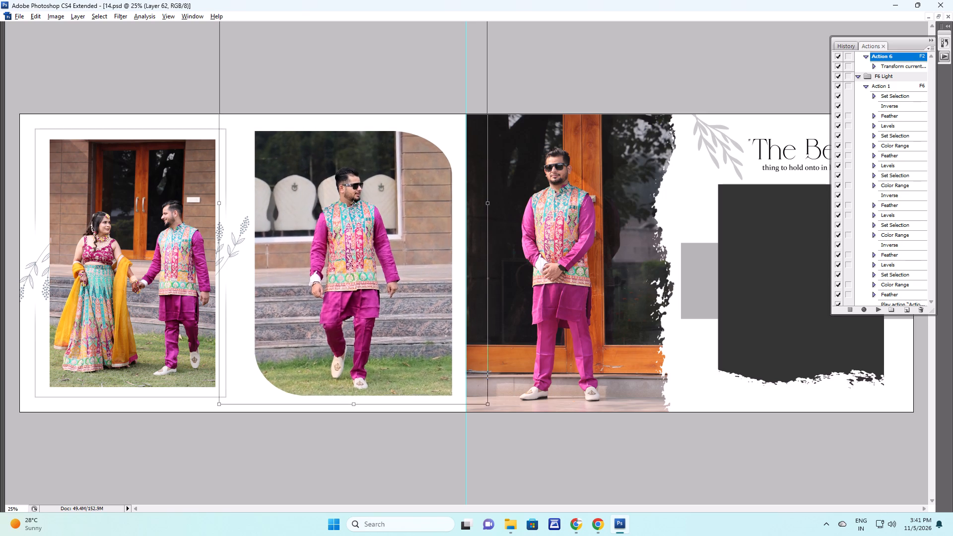
alt+shift+drag(495, 400, 496, 400)
key(Return)
Select the fourth frame's layer under The Best title in full screen mode, and open the Haldi photo 3O7A9232.JPG in Photoshop.
key(space)
key(space)
drag(568, 295, 343, 291)
key(f)
key(space)
key(space)
key(space)
drag(556, 229, 171, 217)
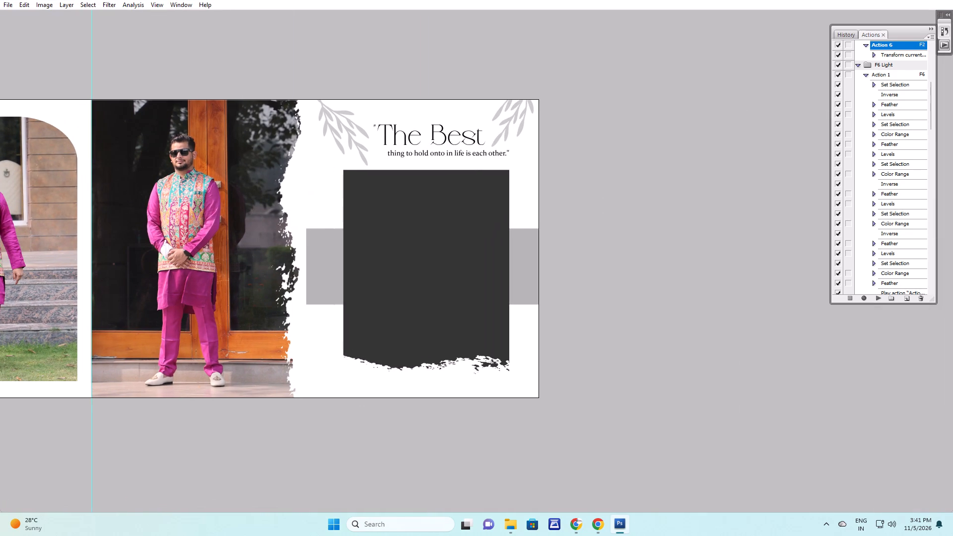
right_drag(405, 225, 411, 227)
click(425, 233)
key(alt+Tab)
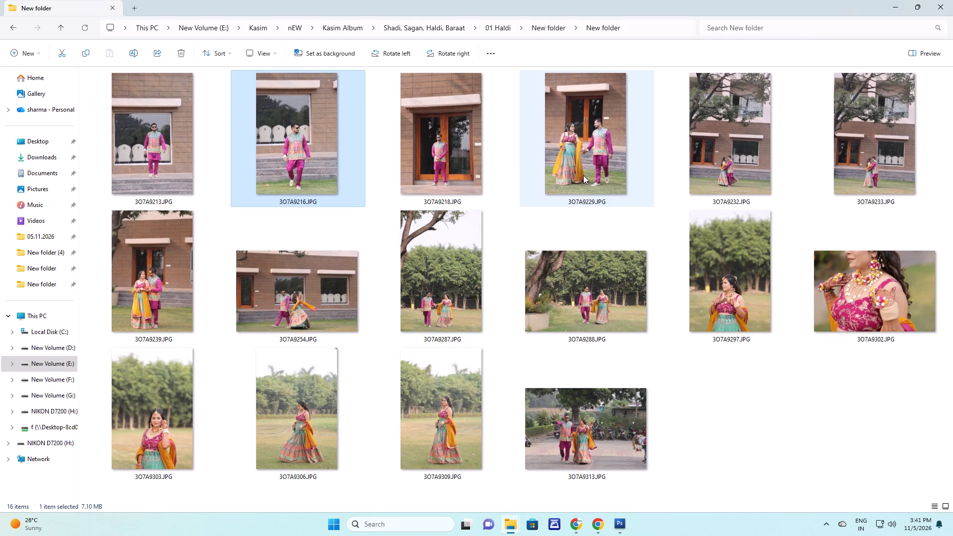
drag(737, 158, 737, 185)
key(alt+Tab)
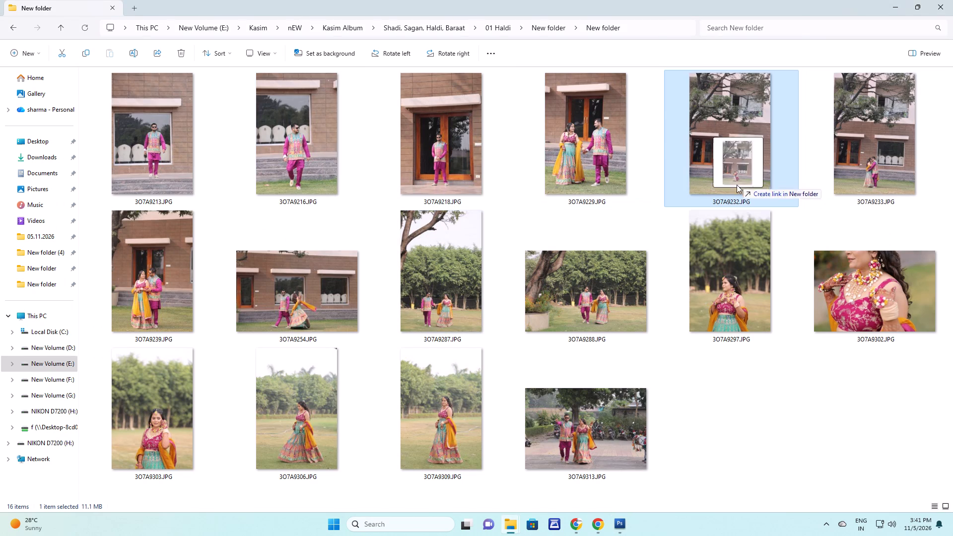
drag(737, 185, 509, 266)
Copy the whole photo, close its file, and paste it into 14.psd clipped to the frame under The Best title.
key(ctrl+a)
key(ctrl+c)
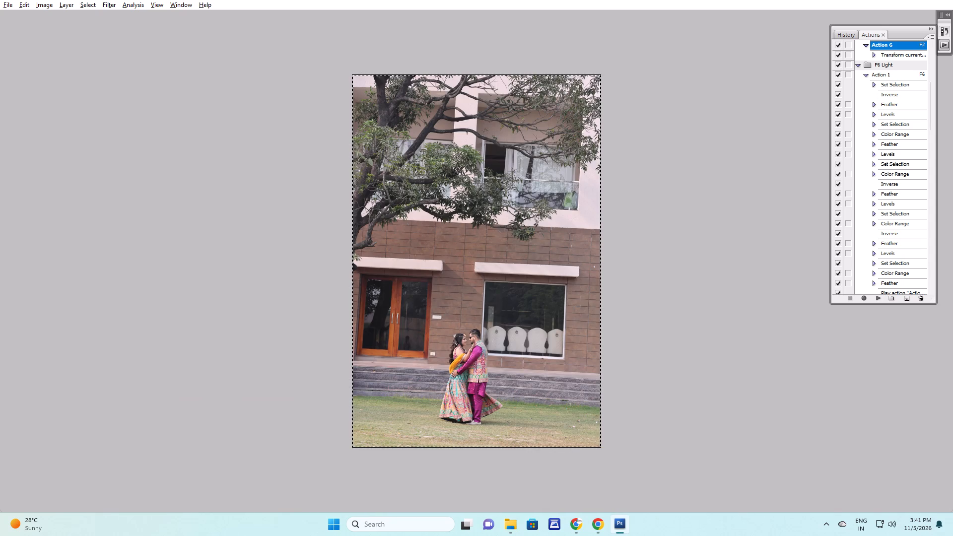
key(ctrl+w)
right_drag(477, 220, 491, 227)
click(496, 229)
key(ctrl+v)
key(ctrl+g)
key(ctrl+t)
ctrl+drag(373, 301, 483, 150)
key(Return)
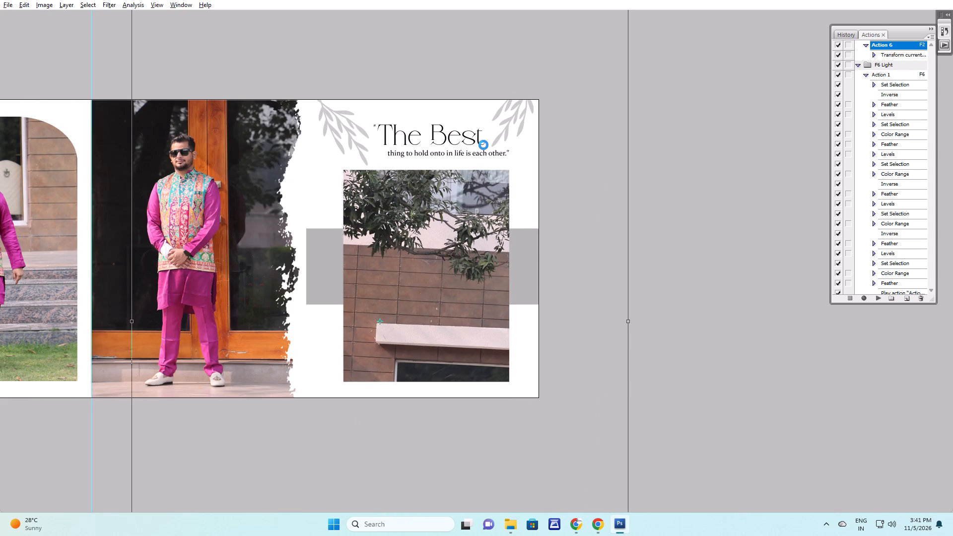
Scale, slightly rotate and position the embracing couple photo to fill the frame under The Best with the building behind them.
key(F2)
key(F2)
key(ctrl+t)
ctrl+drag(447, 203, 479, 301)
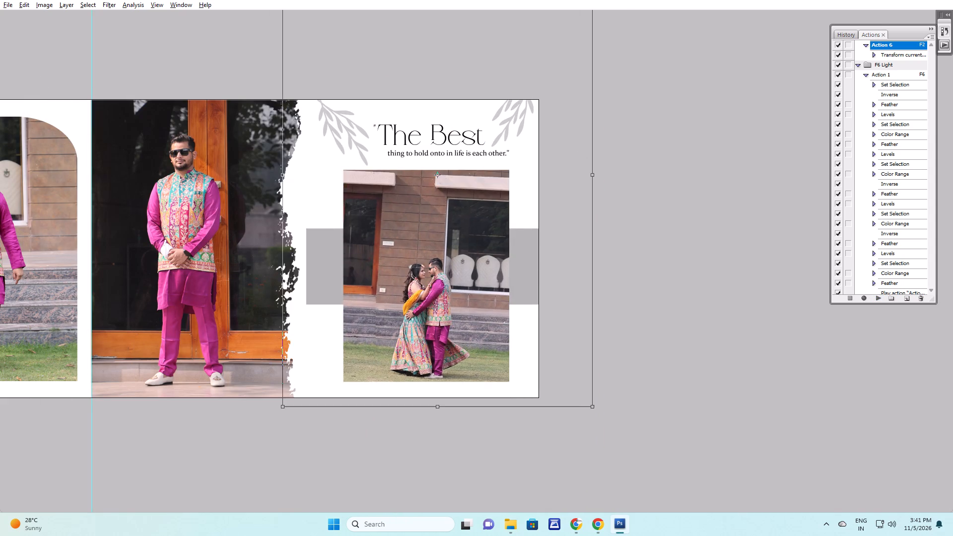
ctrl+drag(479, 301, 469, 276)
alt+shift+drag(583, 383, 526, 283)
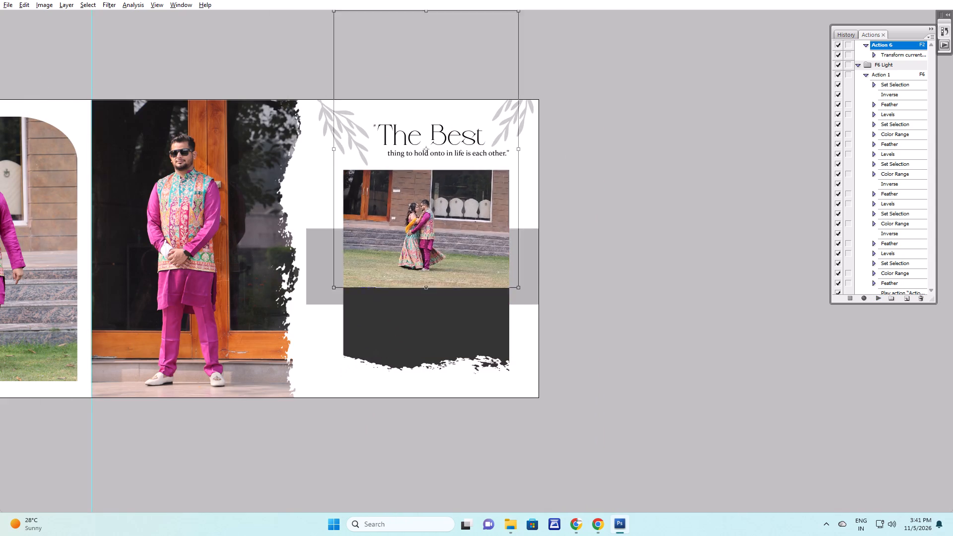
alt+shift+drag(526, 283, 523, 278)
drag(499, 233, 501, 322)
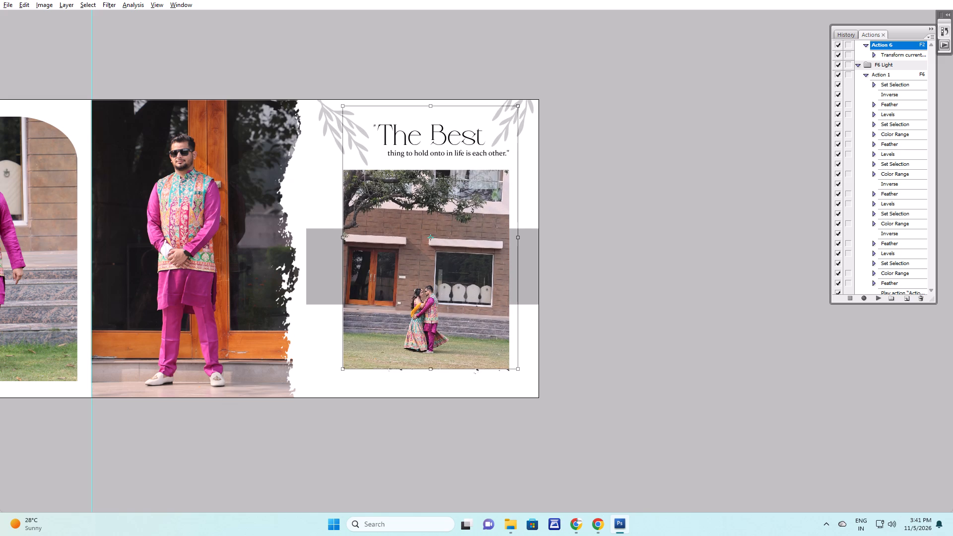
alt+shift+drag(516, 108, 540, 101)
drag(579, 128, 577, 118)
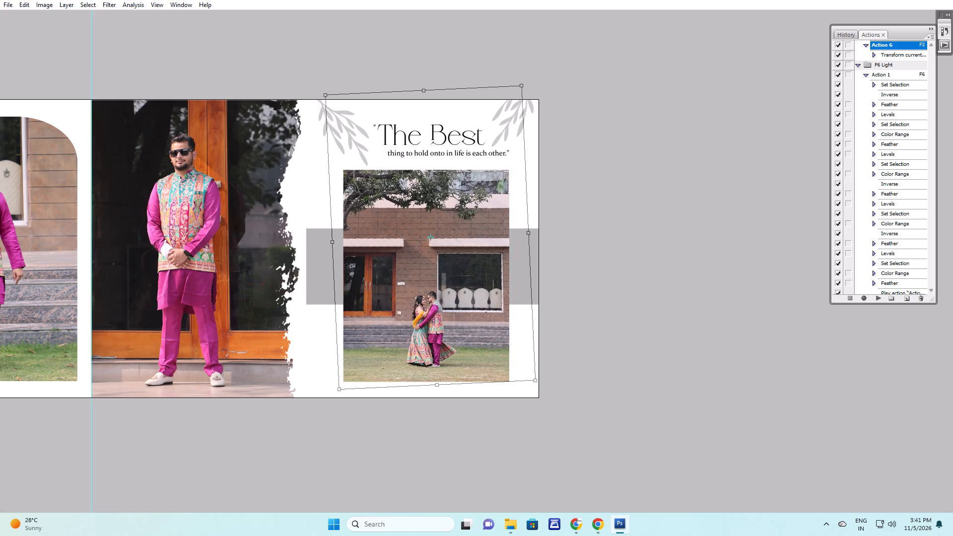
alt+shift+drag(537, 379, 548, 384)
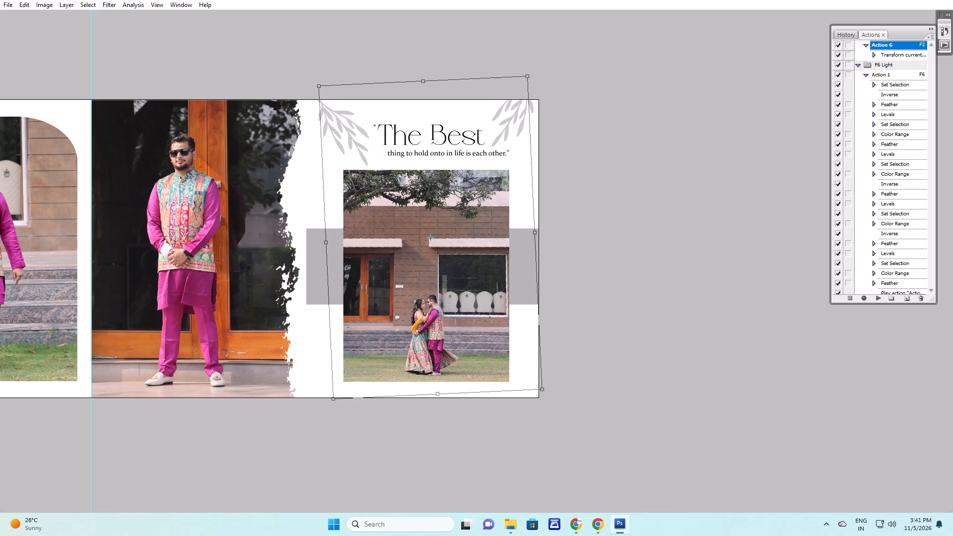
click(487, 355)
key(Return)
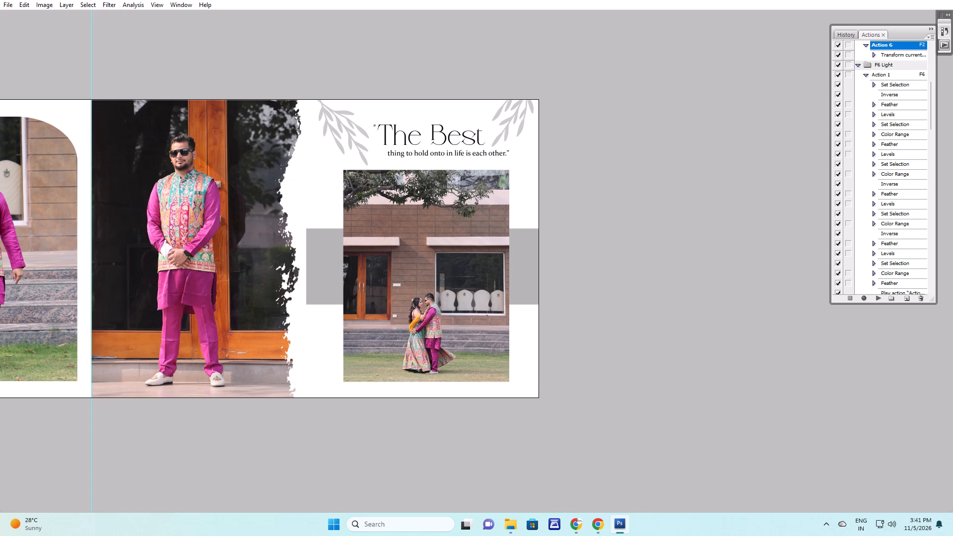
Hide the panels, duplicate the walking groom photo, send the copy behind its rounded frame, and set its opacity to 10%.
key(space)
key(space)
key(space)
key(space)
key(space)
key(space)
key(space)
key(space)
key(space)
key(space)
key(space)
key(space)
key(space)
key(space)
key(space)
key(space)
key(space)
key(space)
key(space)
key(space)
drag(382, 290, 661, 288)
drag(387, 267, 453, 291)
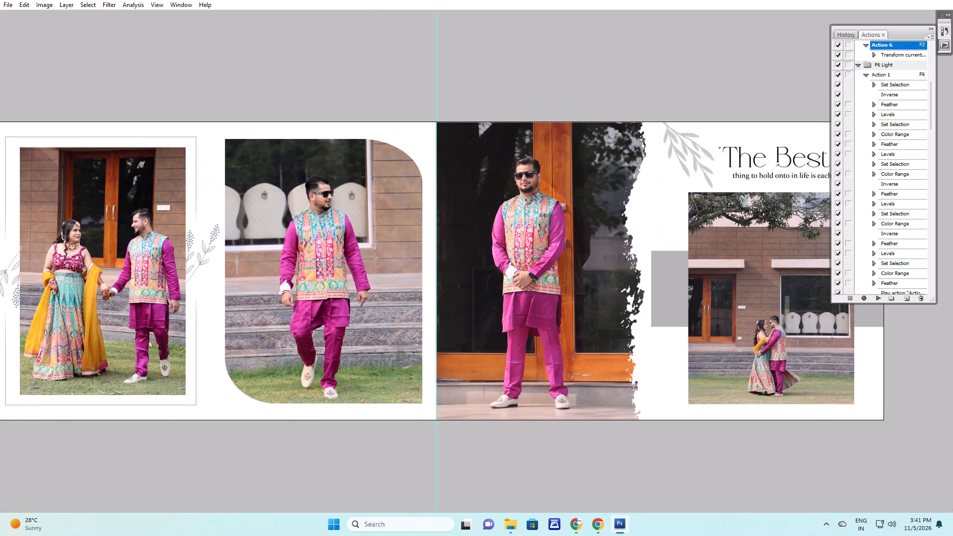
key(Tab)
key(Tab)
right_drag(348, 276, 355, 279)
click(360, 281)
key(alt+Left)
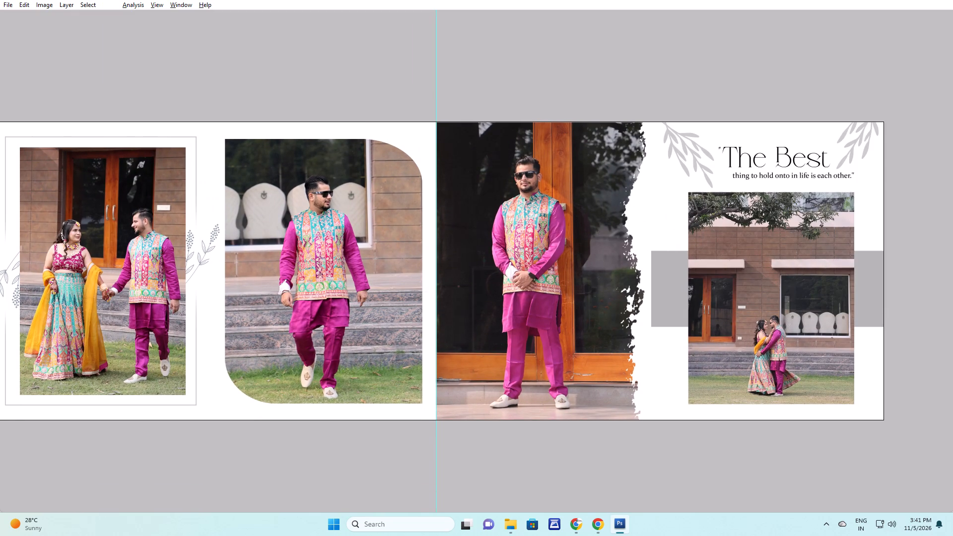
key(ctrl+bracketleft)
key(ctrl+bracketleft)
key(ctrl+bracketleft)
key(1)
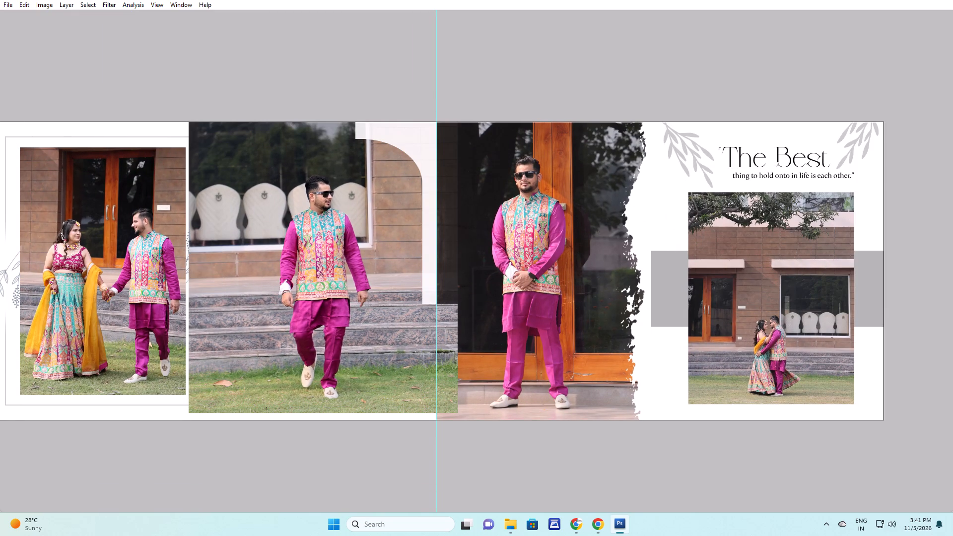
Soften the faded groom copy's left and bottom edges using the Eraser with an enlarged soft 300 px brush.
key(e)
right_click(181, 135)
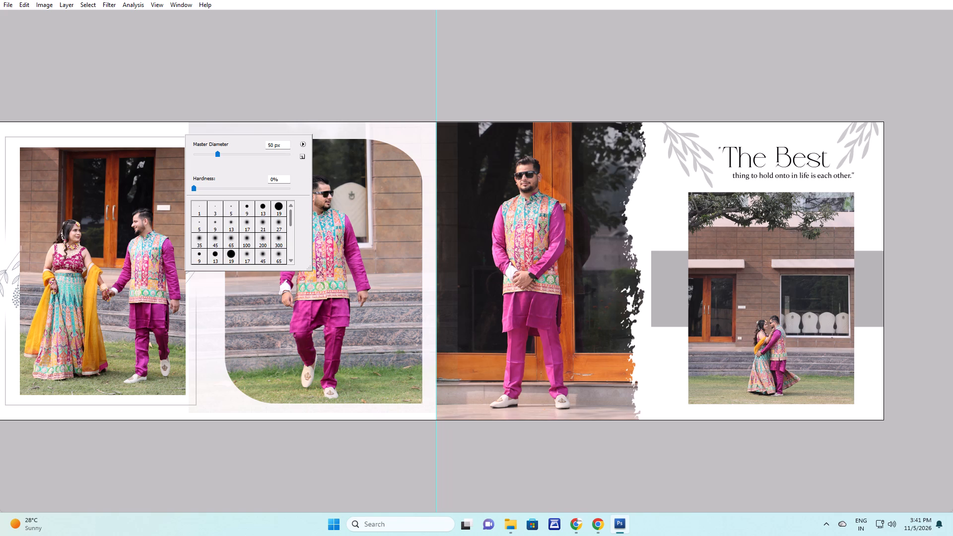
click(275, 240)
key(space)
click(130, 184)
key(bracketright)
key(bracketright)
key(bracketright)
key(bracketright)
key(bracketright)
drag(178, 104, 168, 153)
drag(162, 132, 161, 318)
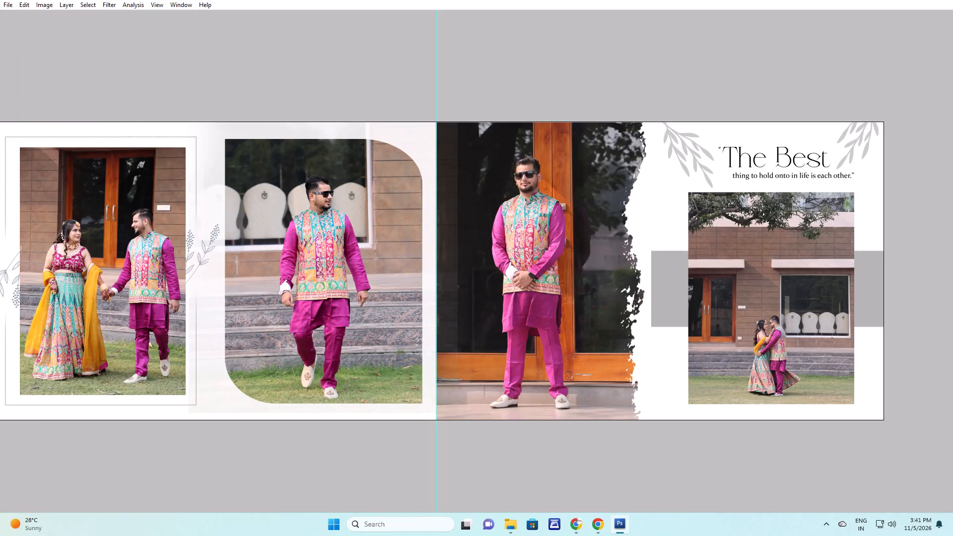
drag(161, 318, 159, 315)
drag(150, 297, 170, 438)
drag(177, 412, 191, 424)
drag(186, 413, 429, 427)
drag(391, 431, 479, 424)
drag(268, 433, 447, 441)
key(v)
key(c)
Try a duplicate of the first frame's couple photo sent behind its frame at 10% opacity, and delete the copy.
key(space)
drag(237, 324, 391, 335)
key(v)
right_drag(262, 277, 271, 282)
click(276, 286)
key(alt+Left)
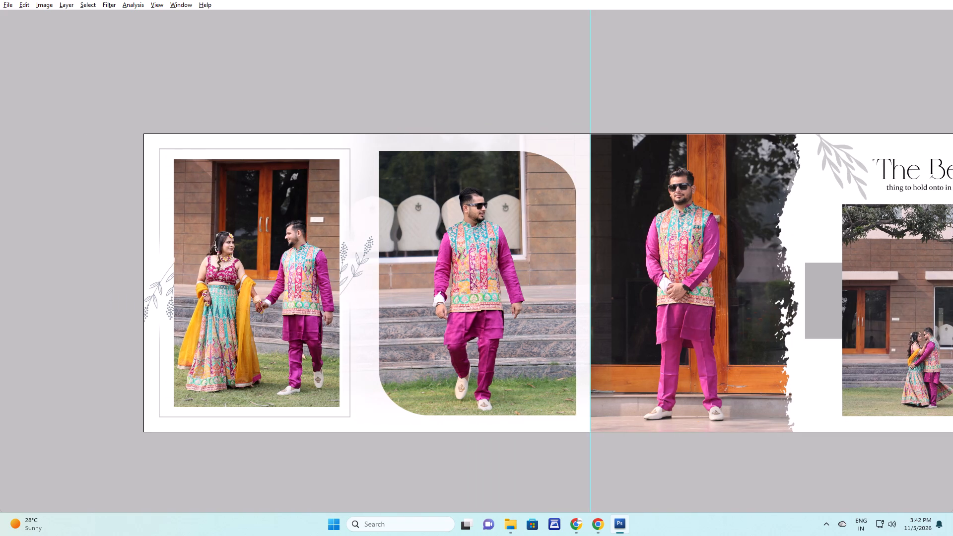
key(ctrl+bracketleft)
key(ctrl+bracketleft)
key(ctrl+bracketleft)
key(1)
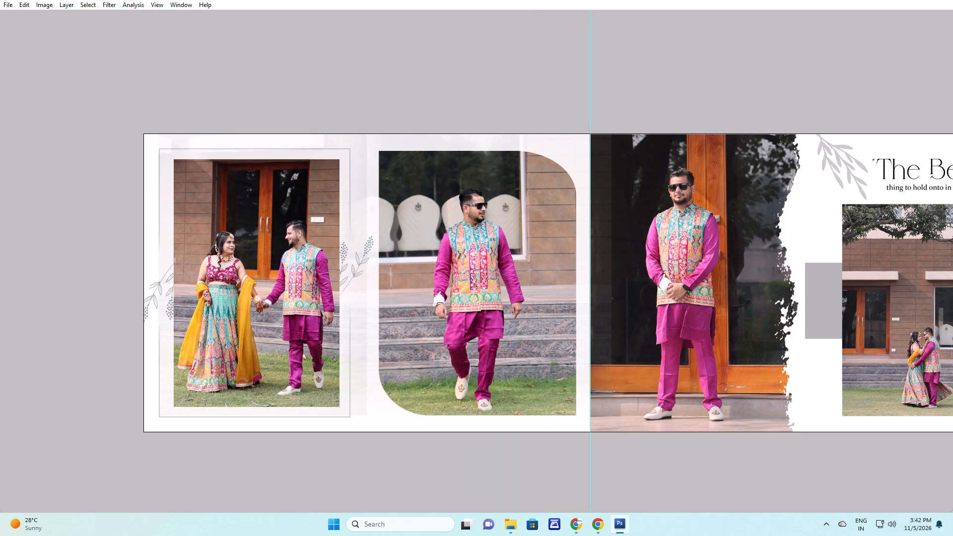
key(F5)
Examine the embracing couple in the original photo 3O7A9232.JPG, zoomed in with the photo viewer.
key(space)
key(space)
key(space)
key(space)
key(space)
key(space)
key(space)
key(space)
drag(715, 291, 385, 292)
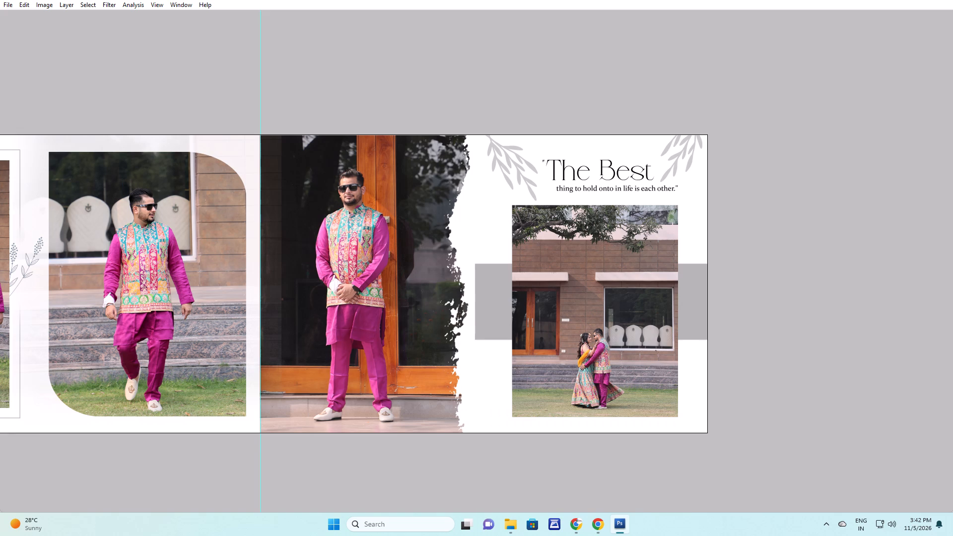
right_drag(616, 283, 629, 289)
click(636, 292)
key(alt+Tab)
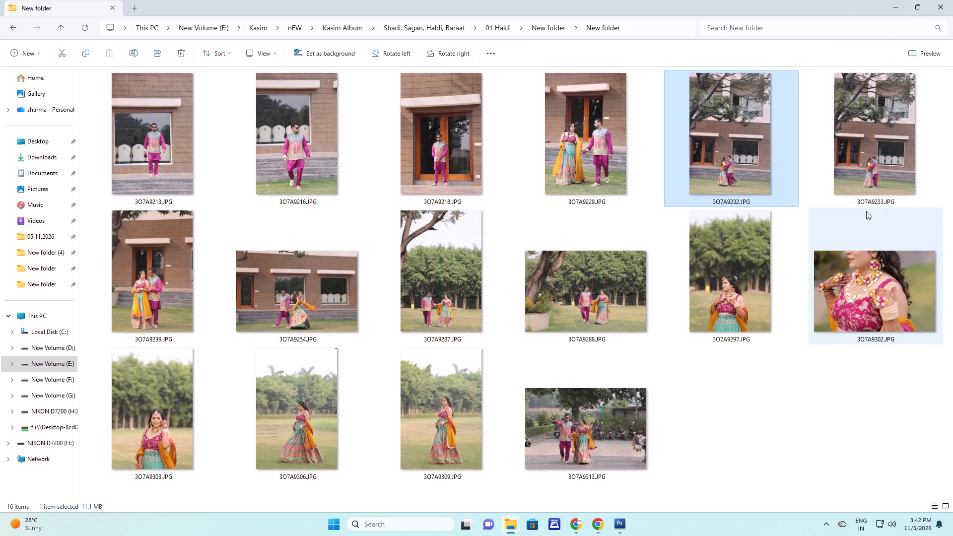
double_click(751, 162)
scroll(444, 307, up, 6)
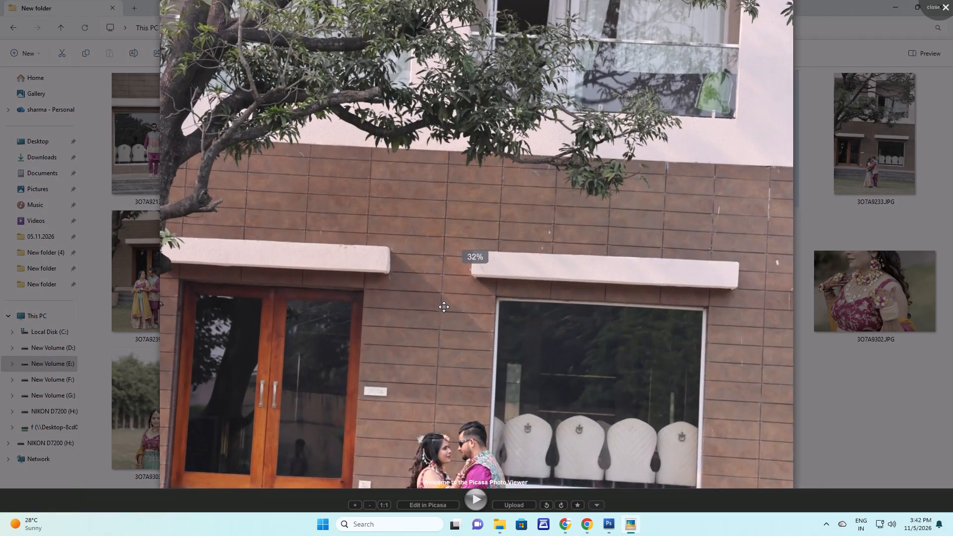
drag(490, 347, 477, 209)
key(Escape)
key(alt+Tab)
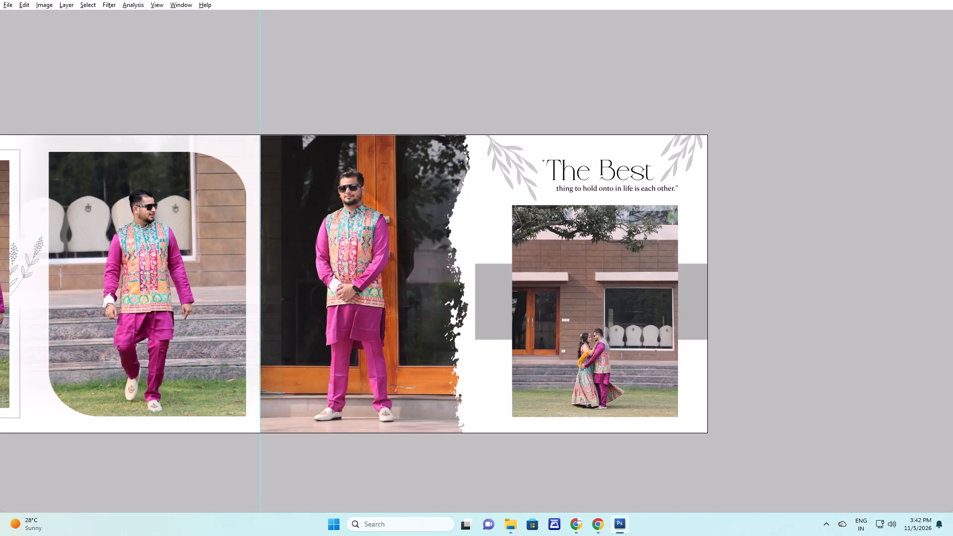
Select the embracing couple photo's layer in the frame under The Best and delete it.
key(space)
key(space)
key(space)
key(space)
key(space)
key(space)
key(space)
key(space)
key(space)
key(space)
key(space)
key(space)
key(space)
key(space)
key(space)
key(space)
key(space)
key(space)
key(space)
key(space)
drag(509, 273, 743, 260)
drag(797, 264, 715, 262)
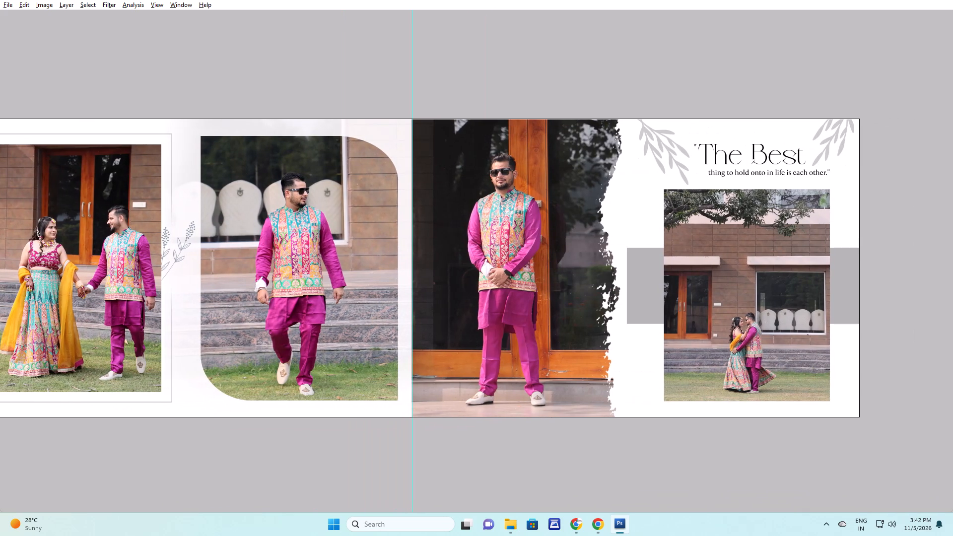
right_click(738, 252)
click(741, 253)
right_drag(744, 263, 751, 267)
click(760, 272)
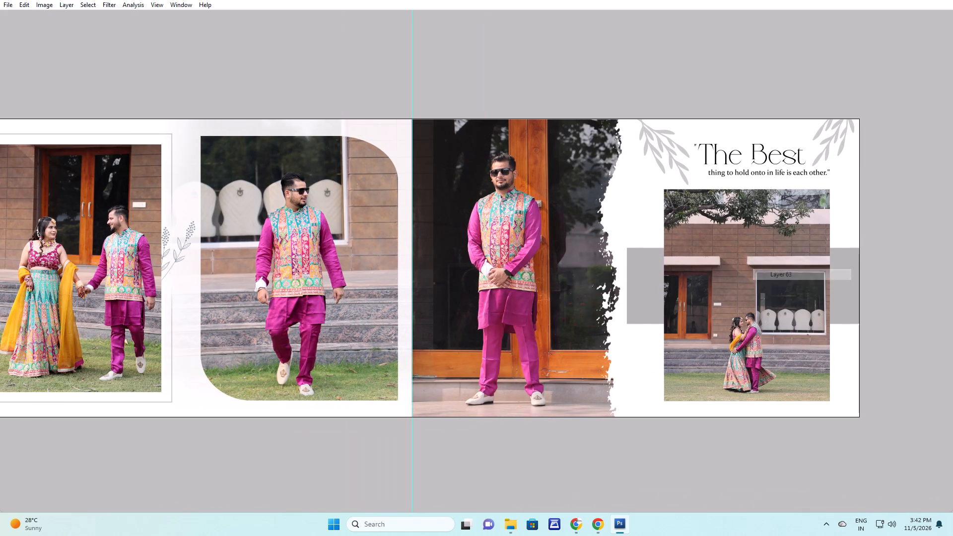
key(F5)
Open the Haldi photo 3O7A9232.JPG in Photoshop again, copy the whole image, and close its file.
key(alt+Tab)
drag(737, 163, 757, 261)
key(alt+Tab)
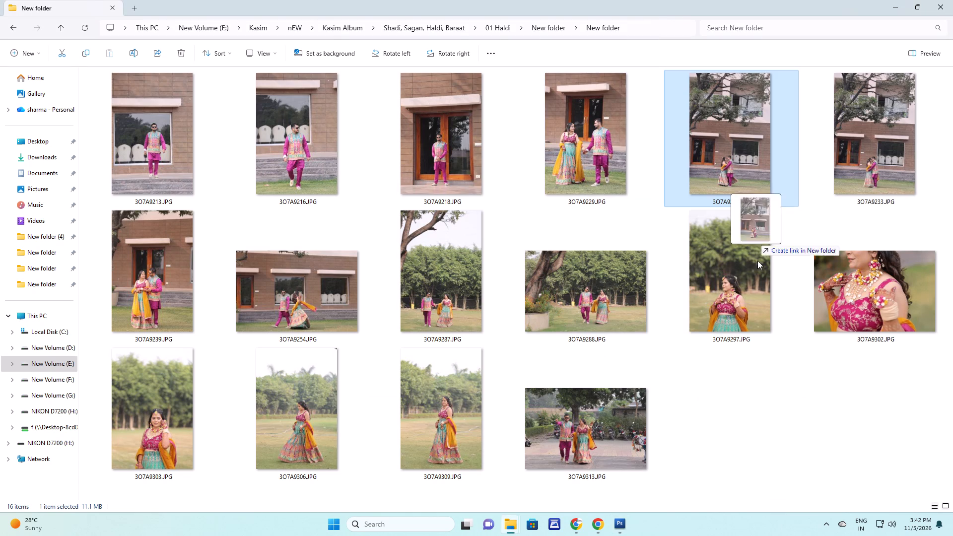
drag(757, 261, 750, 304)
key(ctrl+a)
key(ctrl+c)
key(ctrl+w)
Select the dark shape of the frame under The Best with the Magic Wand, and paste the copied photo into that selection.
right_drag(681, 278, 689, 281)
click(698, 286)
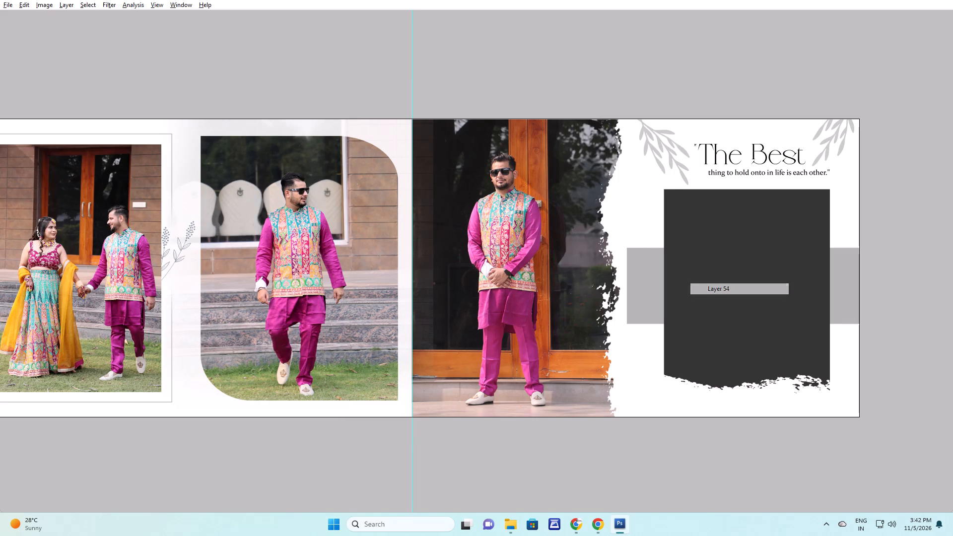
key(w)
click(700, 286)
right_click(735, 290)
click(763, 336)
click(765, 341)
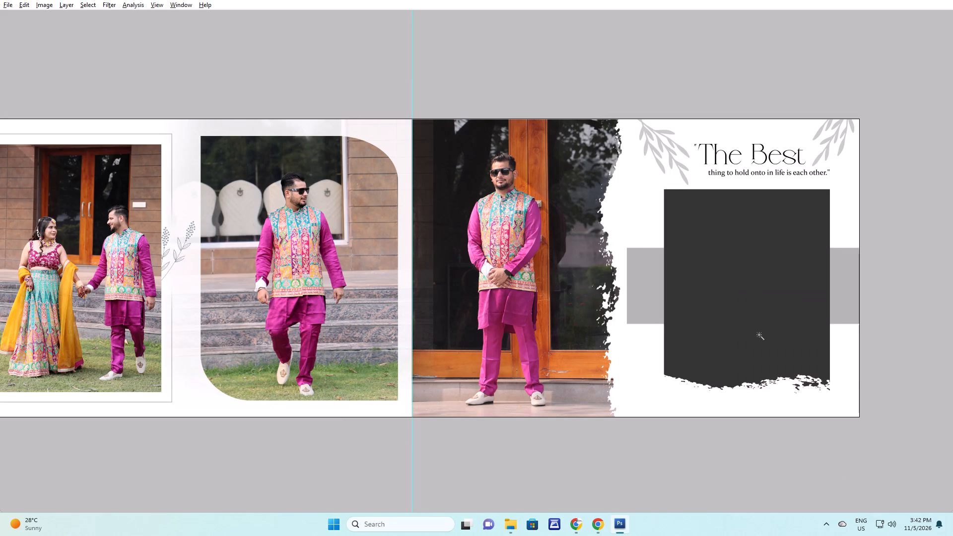
key(ctrl+alt+z)
right_click(736, 290)
click(766, 344)
key(ctrl+shift+v)
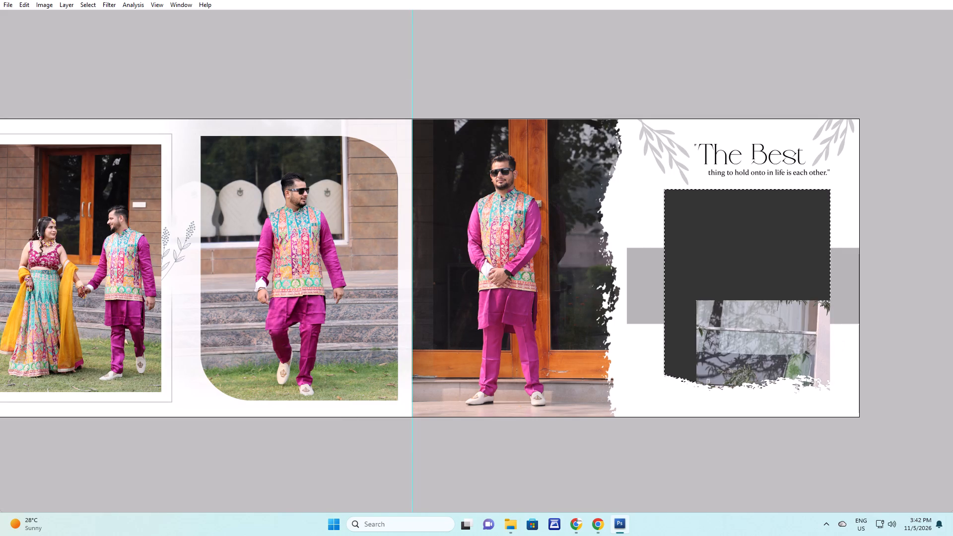
Scale, slightly rotate and position the pasted photo so the embracing couple fills the torn-edge frame at full figure.
key(ctrl+t)
drag(743, 407, 758, 233)
drag(760, 392, 800, 226)
drag(800, 366, 869, 283)
drag(758, 318, 789, 305)
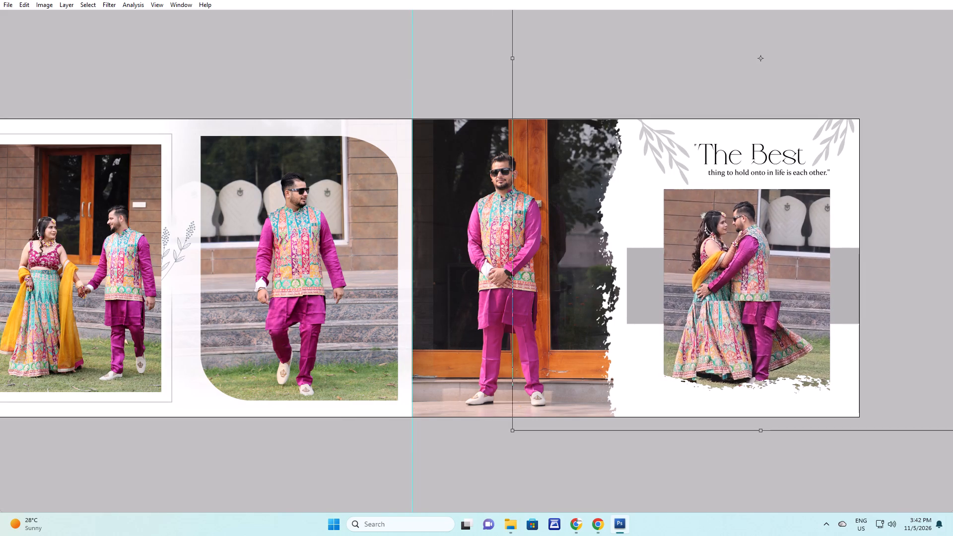
drag(789, 305, 789, 304)
alt+shift+drag(514, 430, 534, 384)
drag(675, 286, 679, 315)
drag(510, 266, 498, 279)
key(Return)
key(v)
key(ctrl+t)
drag(340, 248, 339, 254)
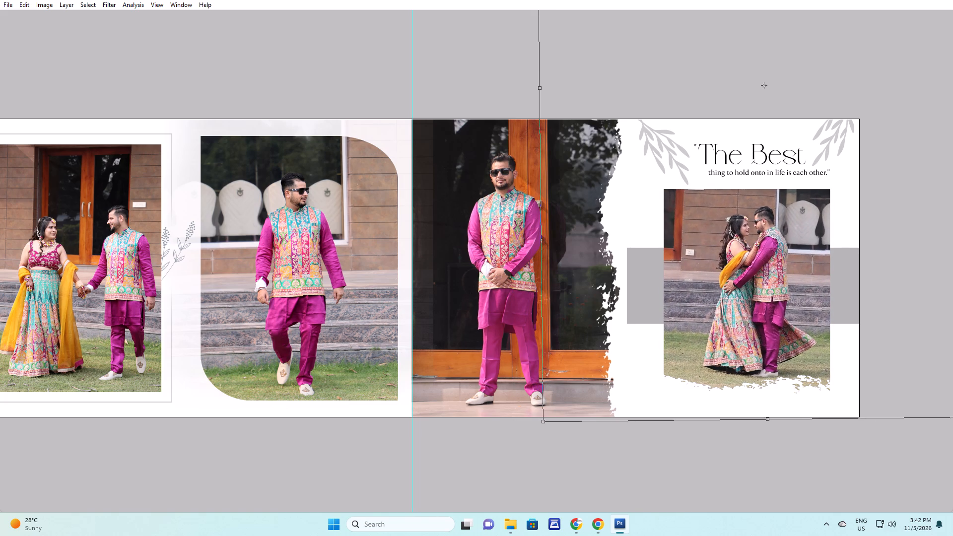
drag(339, 254, 339, 254)
key(Return)
key(v)
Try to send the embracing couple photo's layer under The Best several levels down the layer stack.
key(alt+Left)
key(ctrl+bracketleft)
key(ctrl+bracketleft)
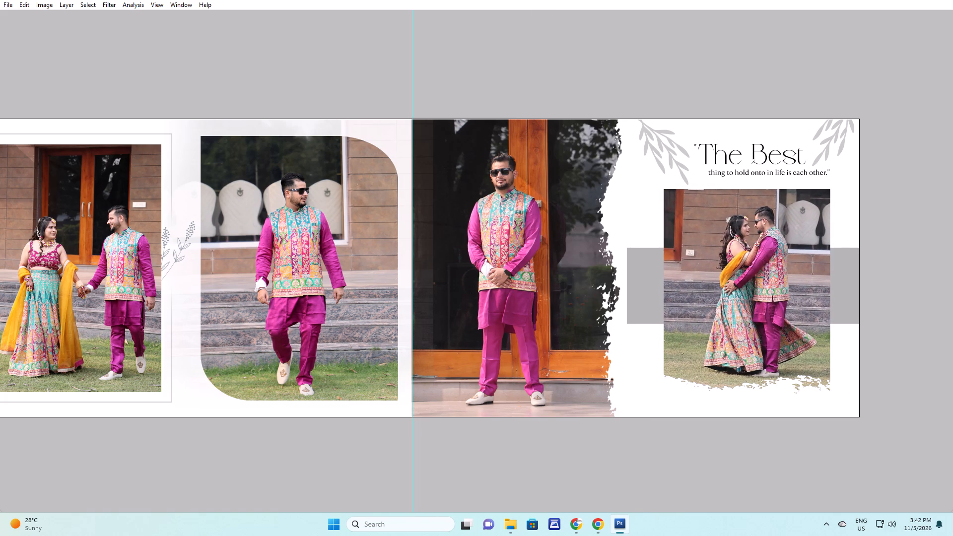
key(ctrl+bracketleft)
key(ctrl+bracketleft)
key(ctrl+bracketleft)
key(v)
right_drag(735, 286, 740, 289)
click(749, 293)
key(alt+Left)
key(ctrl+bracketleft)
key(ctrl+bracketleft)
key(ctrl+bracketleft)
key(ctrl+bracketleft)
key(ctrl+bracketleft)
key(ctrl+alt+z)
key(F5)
Copy the entire embracing couple photo layer and paste it as a new layer just above the Background.
right_drag(747, 268, 758, 275)
click(768, 281)
key(ctrl+a)
key(ctrl+c)
key(ctrl+d)
key(v)
right_drag(843, 337, 848, 340)
click(859, 348)
key(ctrl+v)
Position the pasted copy across The Best page behind the frame and set its opacity to 11%.
key(ctrl+t)
drag(360, 288, 641, 290)
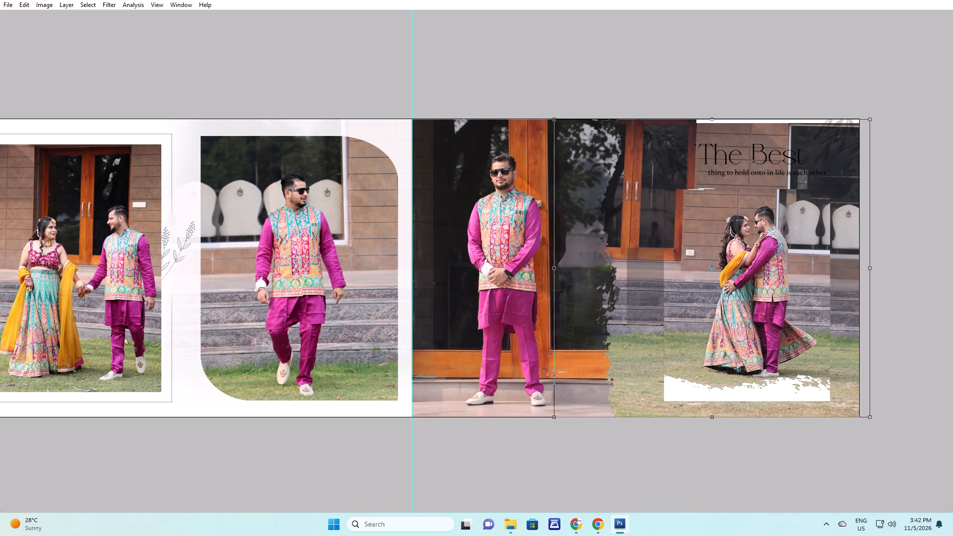
drag(641, 290, 632, 293)
key(Return)
key(2)
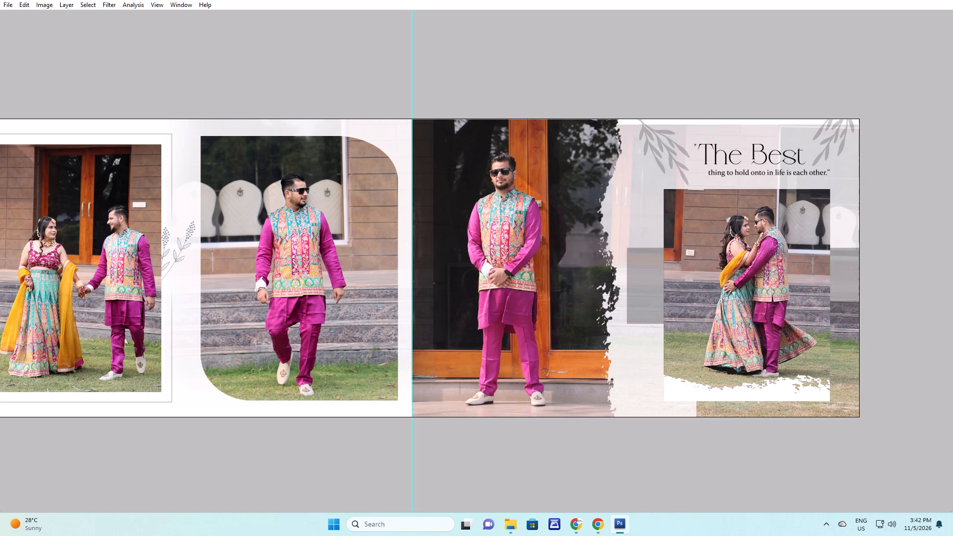
text(11)
Soften the faded photo copy's hard outer edges around The Best page with the Eraser.
key(e)
drag(527, 104, 921, 97)
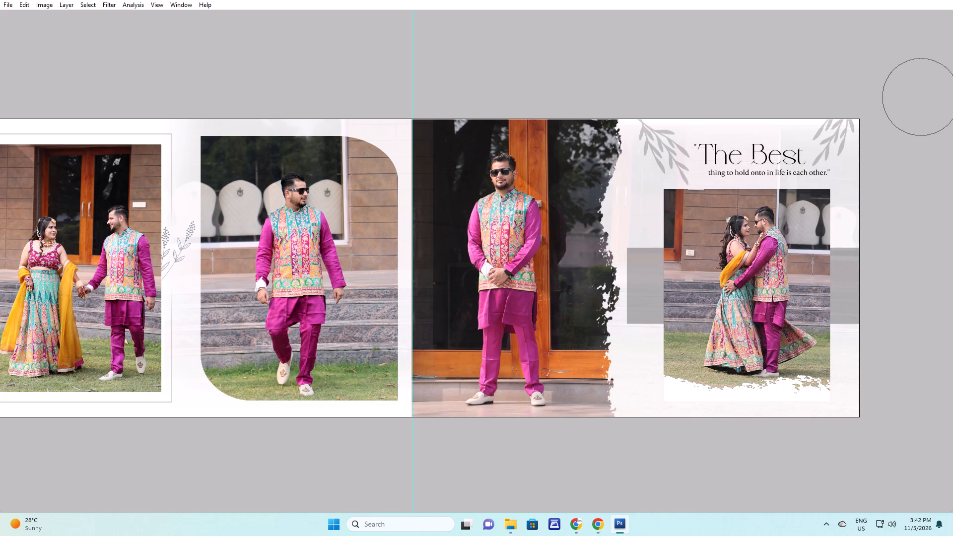
drag(921, 97, 465, 122)
drag(596, 117, 557, 289)
drag(588, 359, 684, 397)
drag(601, 386, 849, 386)
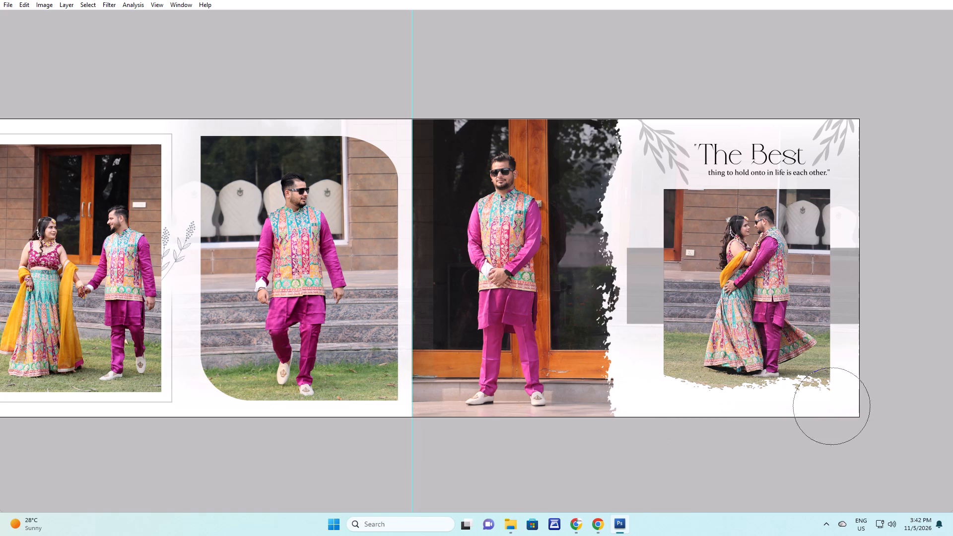
drag(838, 404, 891, 330)
drag(841, 380, 495, 428)
drag(652, 423, 897, 353)
drag(913, 210, 858, 205)
drag(857, 208, 929, 201)
key(Tab)
key(Tab)
drag(768, 162, 557, 154)
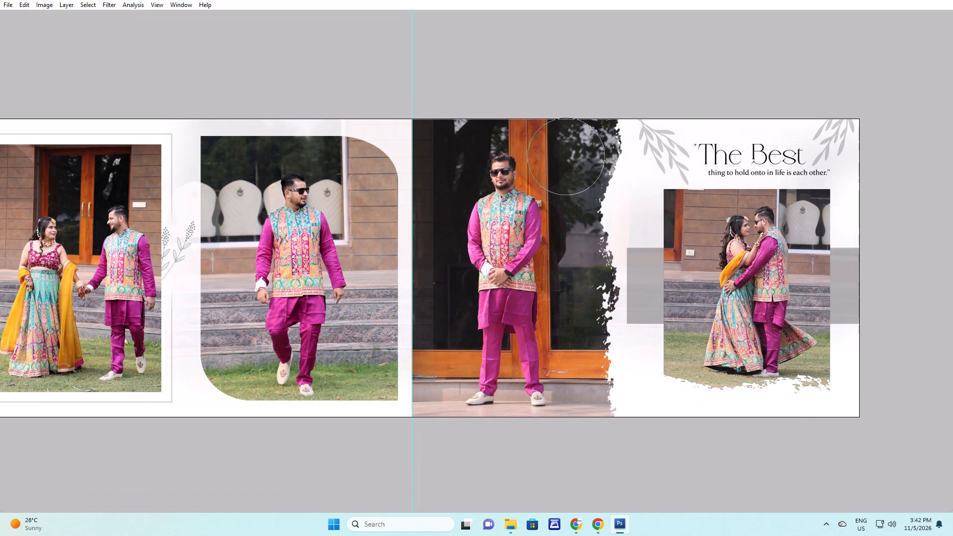
key(Tab)
key(Tab)
Start saving a copy of the spread and create a Haldi folder inside Kasim's New folder (5) on drive E.
key(ctrl+alt+s)
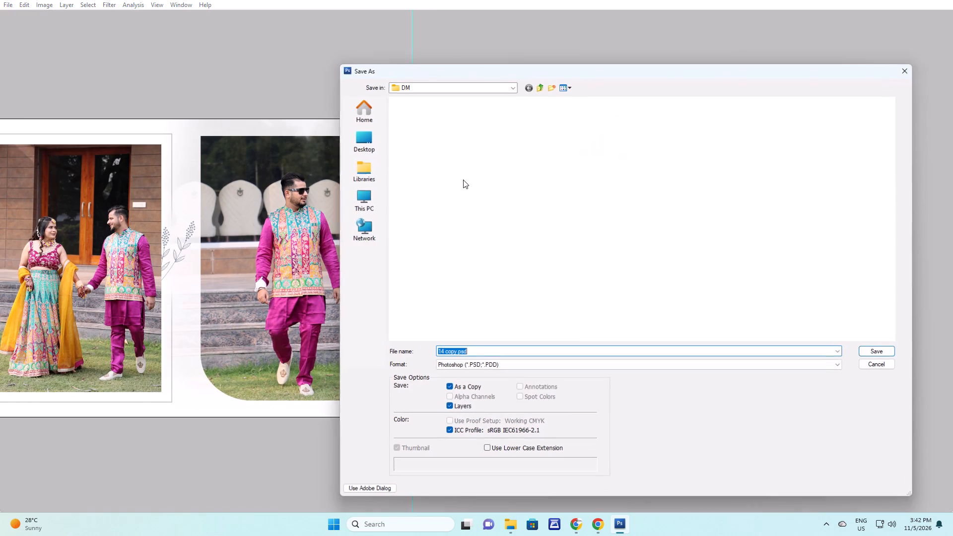
click(369, 200)
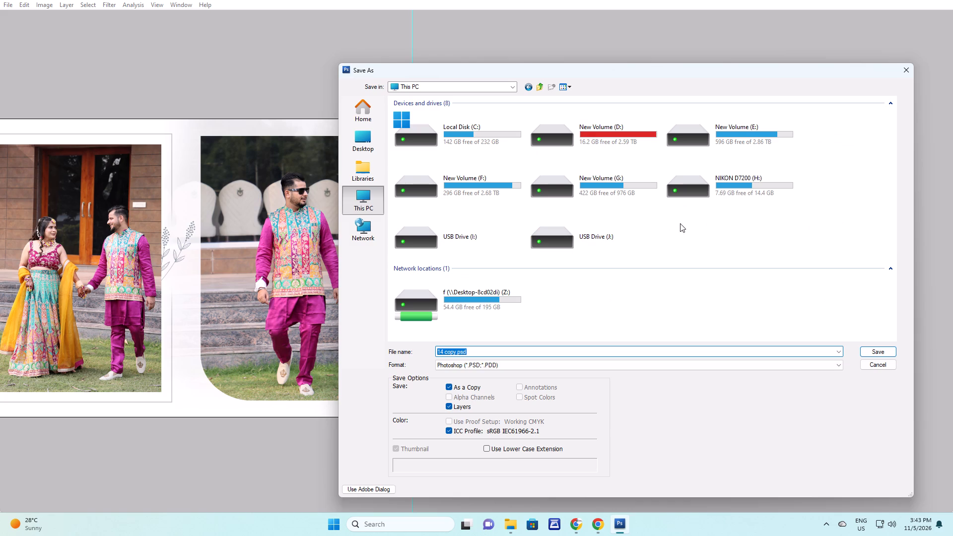
double_click(724, 139)
key(k)
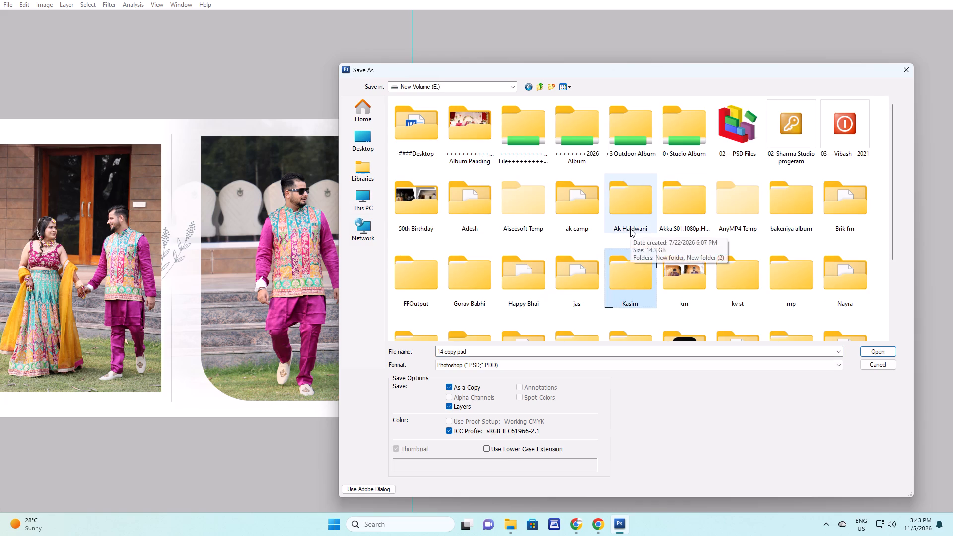
key(Return)
double_click(432, 163)
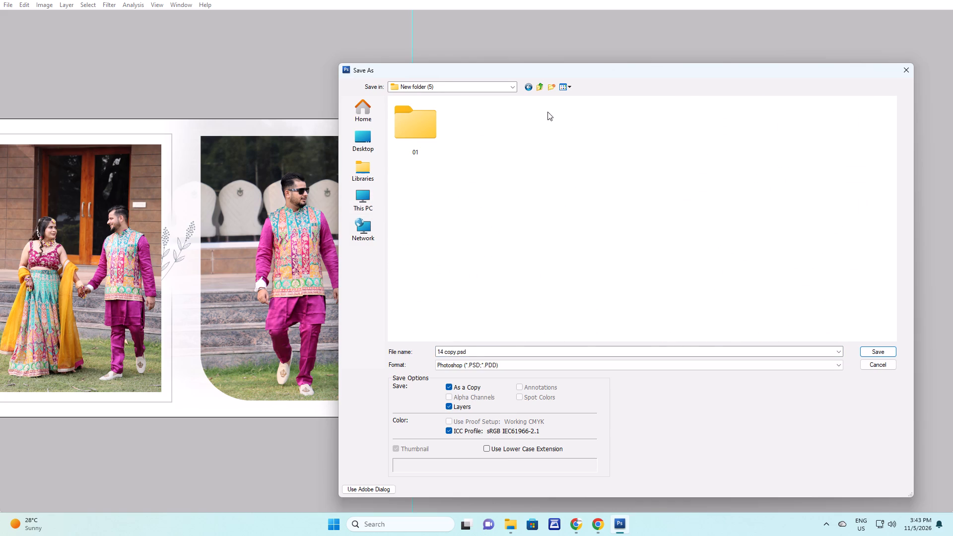
click(550, 87)
text(Haldi)
click(559, 194)
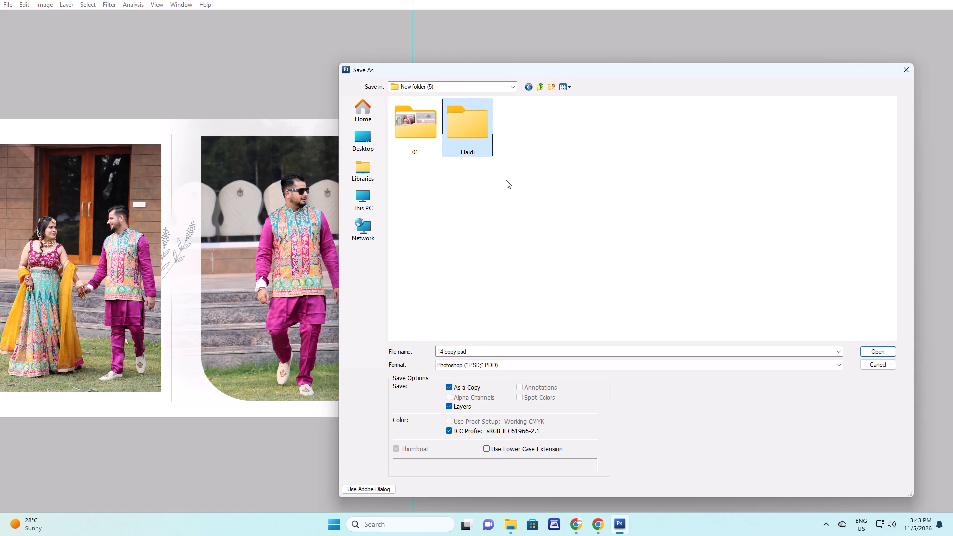
click(491, 172)
Save the layered Photoshop copy under the name 01 in the Haldi folder.
double_click(472, 137)
key(Tab)
key(Tab)
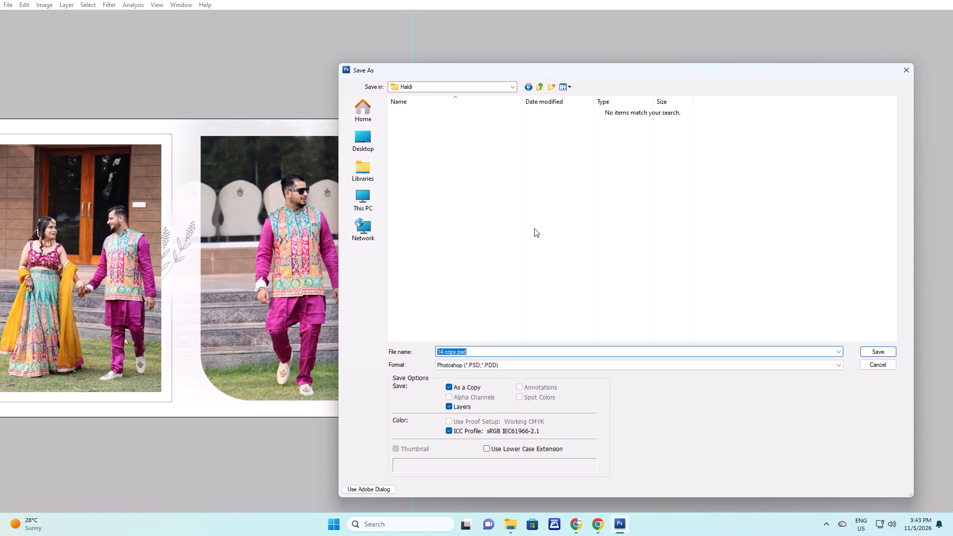
text(01)
key(Return)
key(Return)
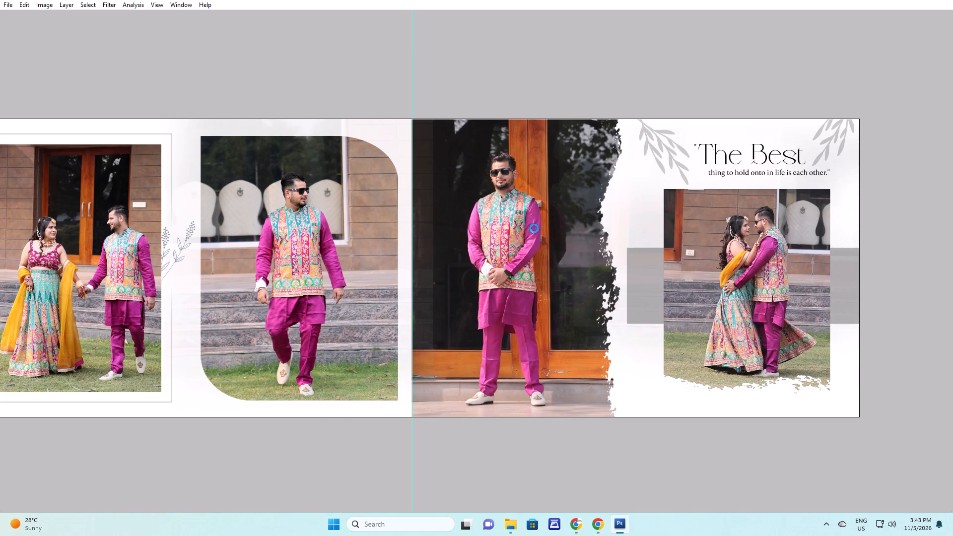
Close 14.psd without saving changes to the template.
key(ctrl+w)
key(Right)
key(Return)
Open the template 01__ (4).psd from the DM folder in Photoshop.
key(alt+Tab)
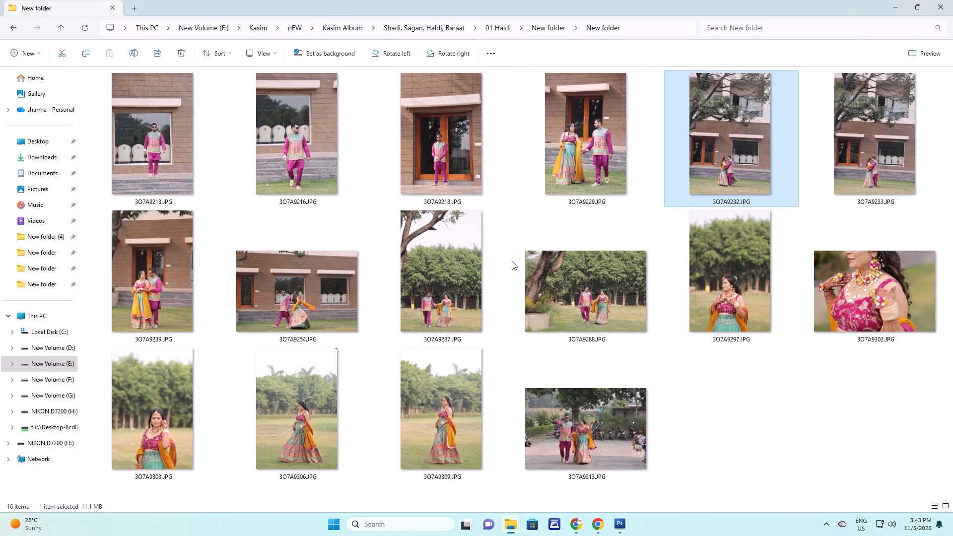
key(alt+Tab)
key(alt+Tab)
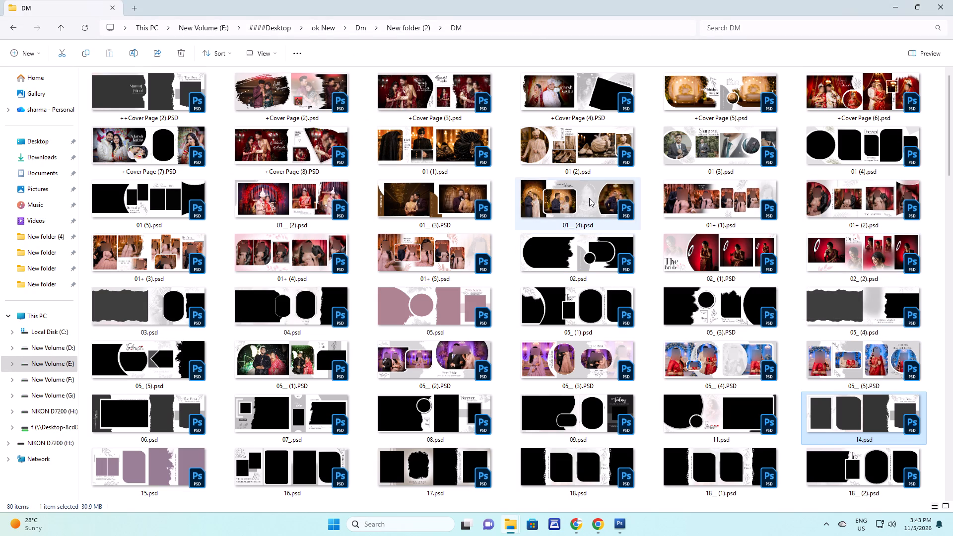
drag(589, 198, 576, 339)
key(alt+Tab)
key(alt+Tab)
key(alt+Tab)
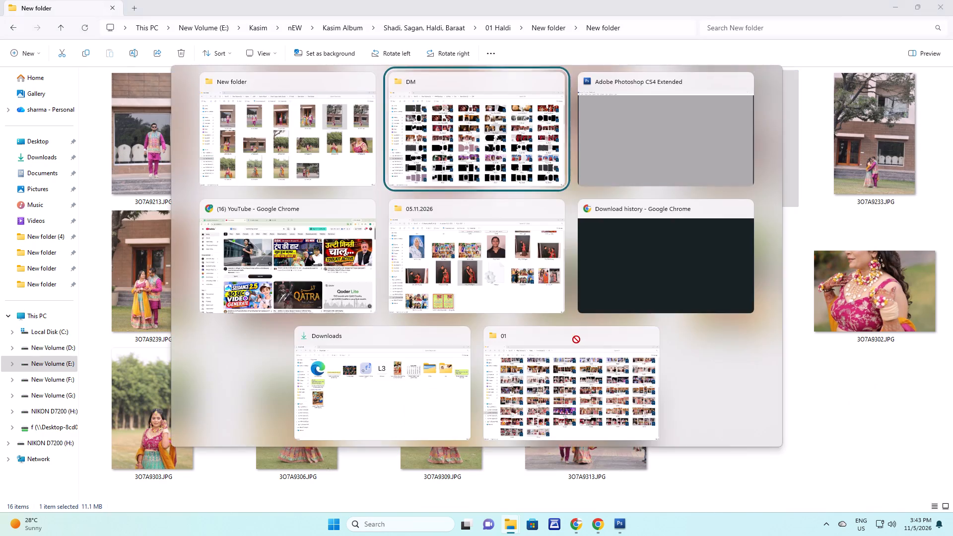
drag(576, 339, 493, 349)
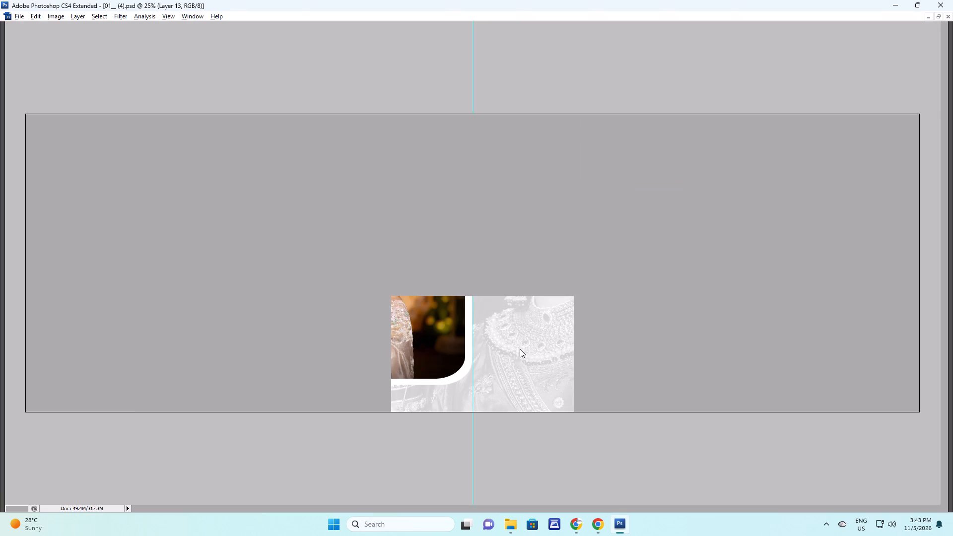
Delete the sample couple photo layers from the left frame and the rounded frame under smile of Love.
key(v)
right_click(186, 299)
click(199, 307)
key(F5)
right_drag(336, 280, 345, 284)
click(351, 287)
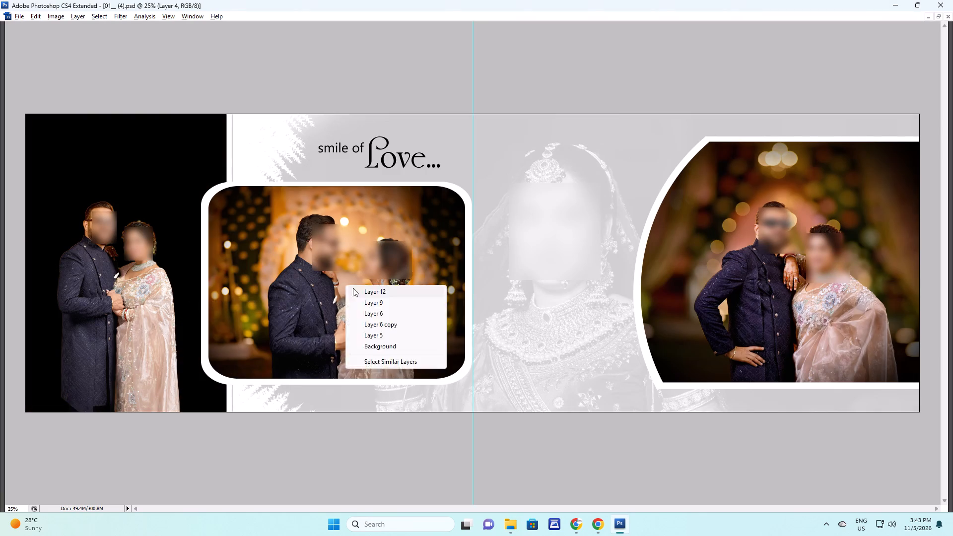
key(F5)
right_drag(88, 290, 95, 293)
click(100, 295)
key(F5)
right_drag(298, 286, 305, 290)
drag(308, 292, 312, 294)
key(F5)
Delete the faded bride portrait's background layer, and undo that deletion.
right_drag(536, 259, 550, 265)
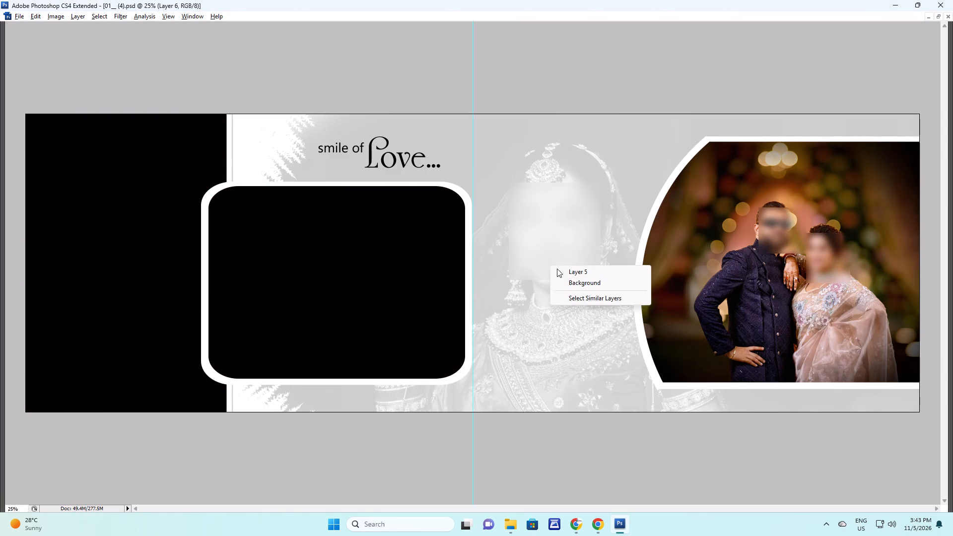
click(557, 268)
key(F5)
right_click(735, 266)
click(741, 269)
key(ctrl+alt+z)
Delete the two sample photo layers from the curved frame at the spread's right side.
right_click(745, 259)
click(754, 263)
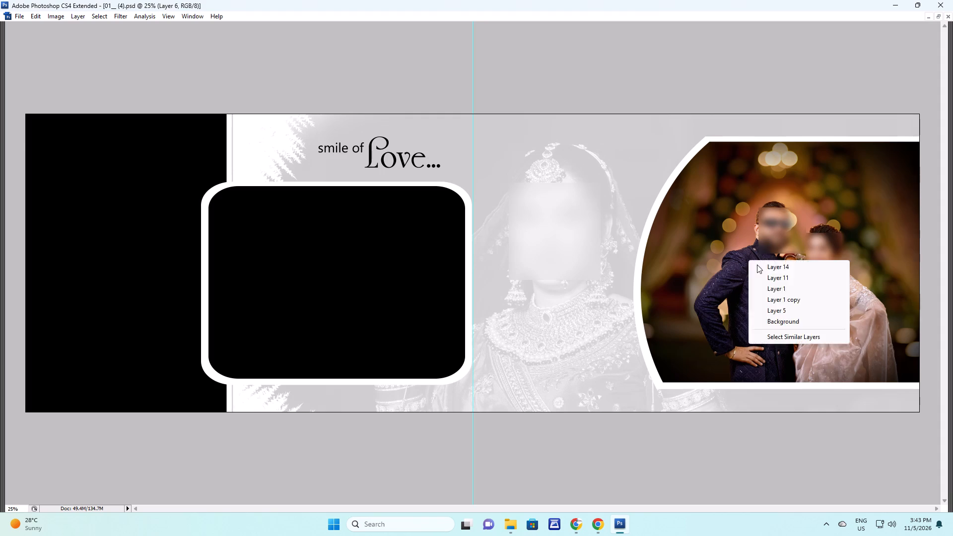
key(F5)
right_drag(753, 257, 760, 260)
click(769, 265)
key(F5)
Open the Haldi photo 3O7A9239.JPG in Photoshop, copy the whole image, and close its file.
key(alt+Tab)
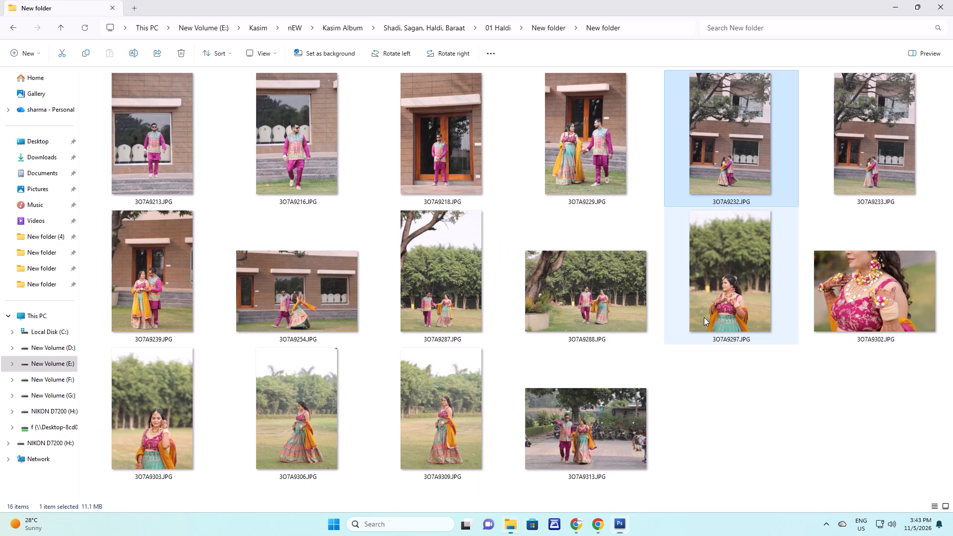
drag(165, 295, 391, 357)
key(alt+Tab)
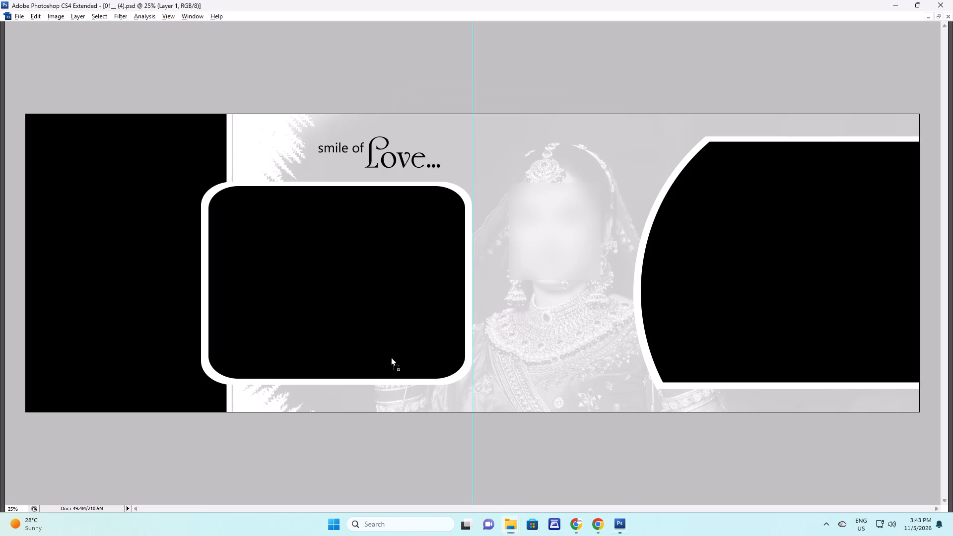
drag(391, 357, 428, 355)
key(ctrl+a)
key(ctrl+c)
key(ctrl+w)
Paste the copied photo into the spread's left frame, scaled down and positioned to show the couple at full figure.
right_drag(144, 203, 152, 206)
click(161, 211)
key(ctrl+v)
key(v)
drag(404, 343, 118, 232)
drag(133, 253, 117, 151)
key(F2)
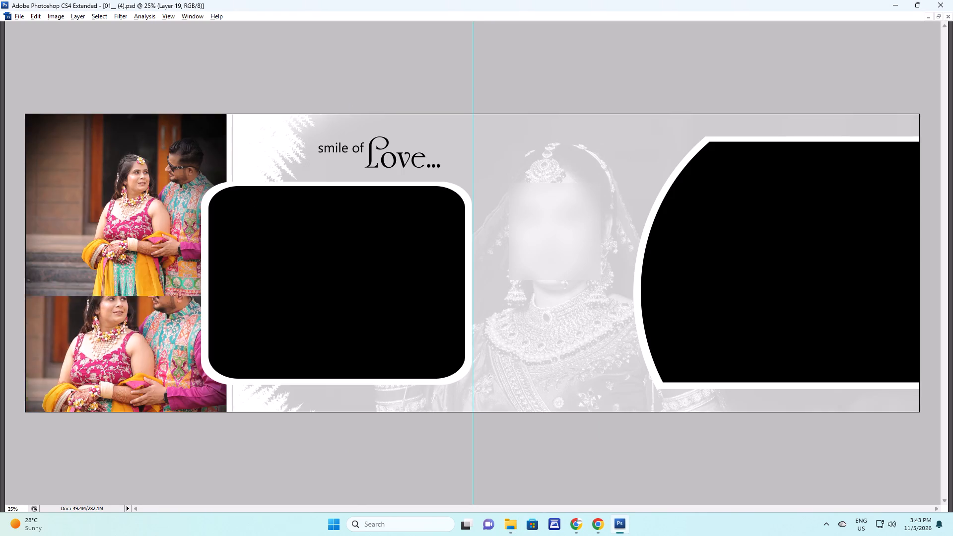
key(F2)
drag(198, 243, 148, 391)
drag(186, 295, 182, 303)
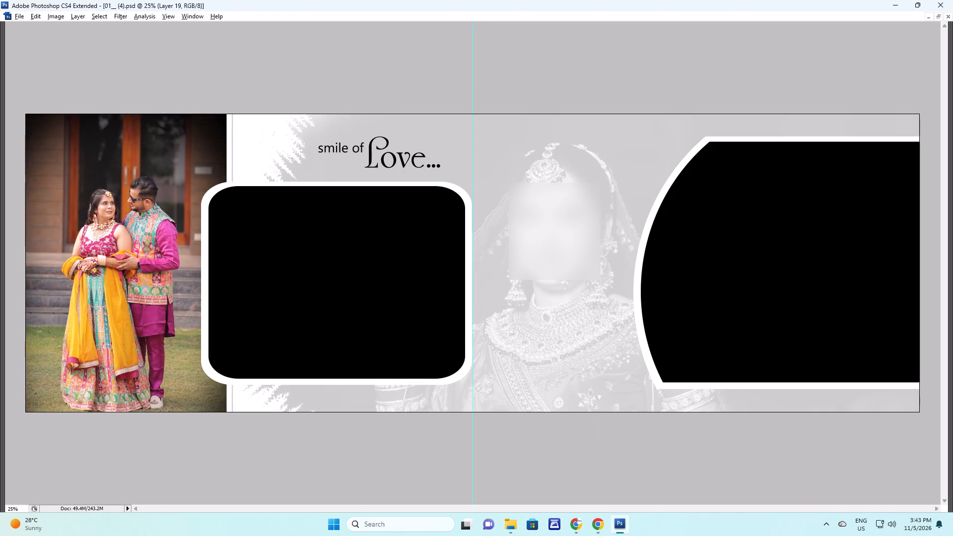
Apply the saved photo correction to the pasted couple photo and fade its effect to 50%.
key(shift+F3)
key(ctrl+shift+f)
text(50)
key(Return)
Shift the couple photo slightly upward within the spread's left frame.
key(v)
right_drag(270, 284, 269, 283)
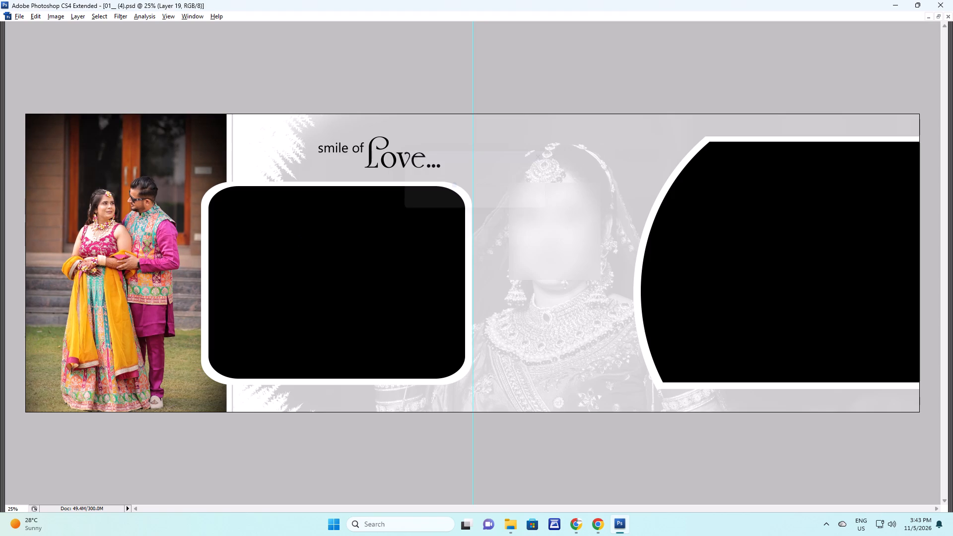
right_drag(269, 283, 288, 291)
click(302, 295)
key(alt+Tab)
key(alt+Tab)
right_click(180, 280)
drag(185, 281, 190, 283)
drag(183, 280, 183, 268)
Select the rounded frame's layer under smile of Love, then open 3O7A9254.JPG and apply the saved photo corrections to it.
right_drag(287, 244, 295, 247)
click(300, 250)
key(alt+Tab)
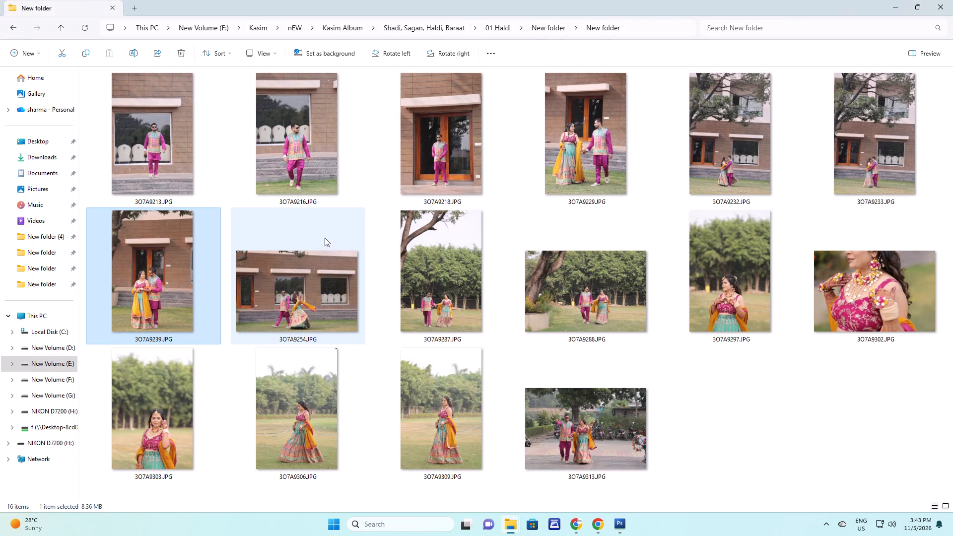
drag(305, 292, 434, 324)
key(alt+Tab)
key(shift+F3)
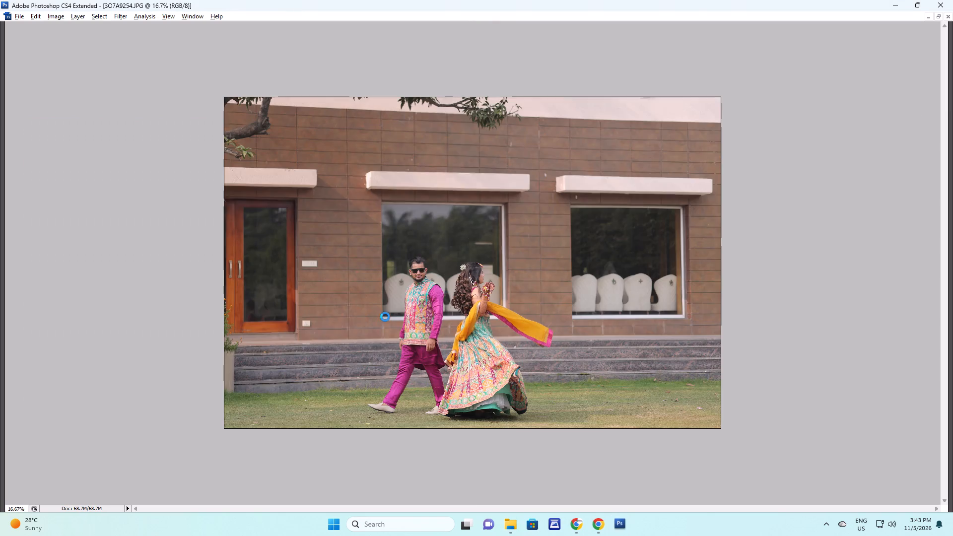
key(F3)
Copy the whole corrected 3O7A9254.JPG image and close its file without saving.
key(ctrl+space)
ctrl+click(460, 319)
key(ctrl+a)
key(ctrl+c)
key(ctrl+w)
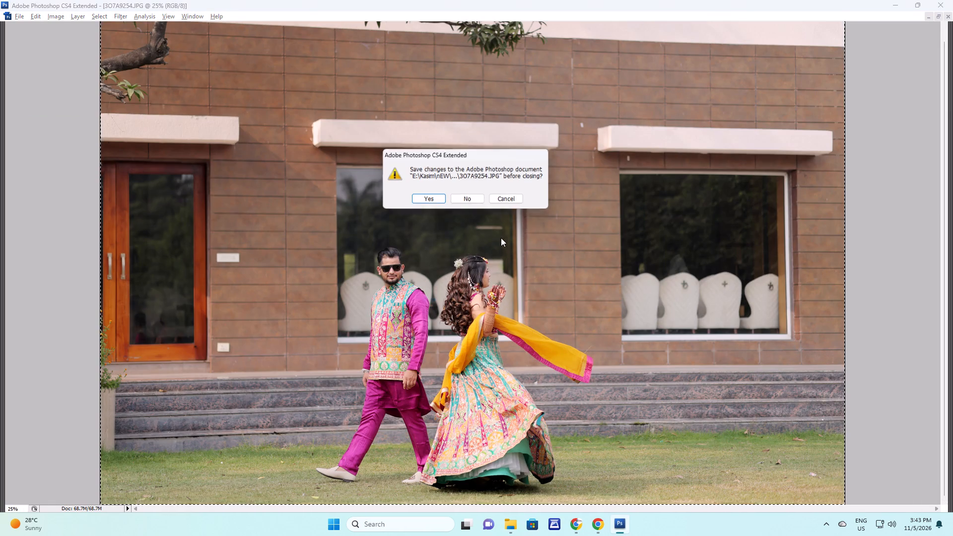
click(477, 205)
key(v)
click(479, 201)
key(v)
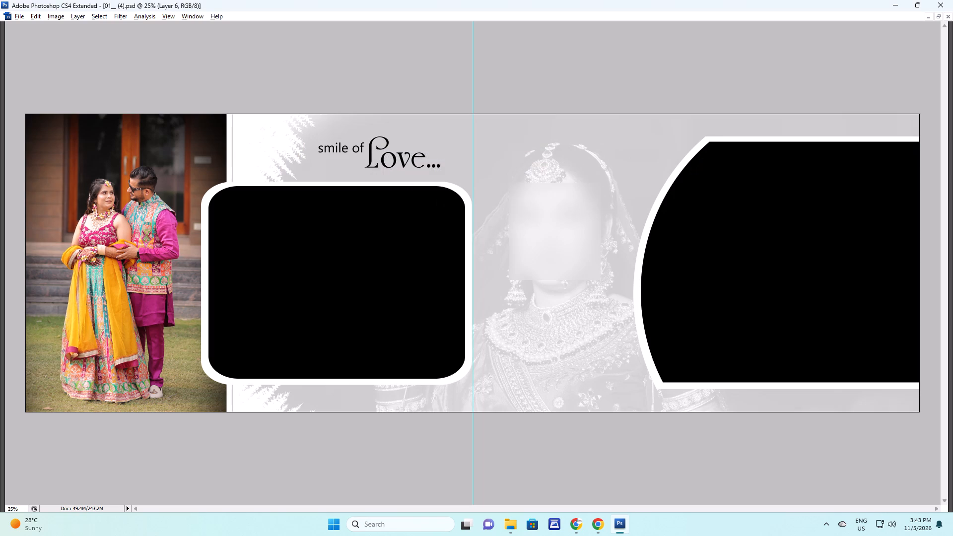
Paste the copied 3O7A9254.JPG photo into the rounded frame under smile of Love and position the couple inside it.
right_click(366, 254)
click(381, 260)
key(ctrl+v)
drag(446, 299, 232, 161)
key(F2)
key(F2)
drag(316, 217, 379, 387)
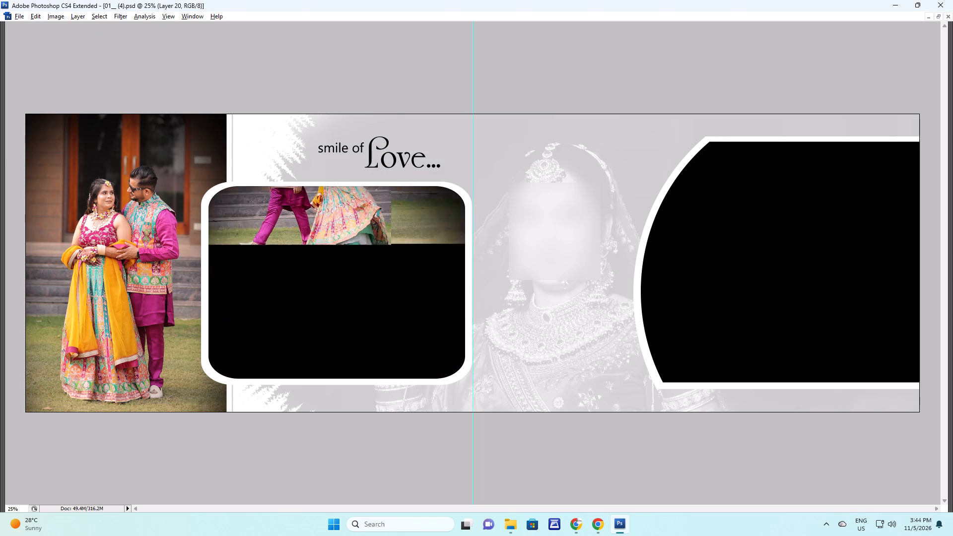
drag(379, 387, 388, 413)
drag(399, 278, 394, 354)
key(F2)
drag(434, 252, 391, 420)
drag(406, 325, 422, 287)
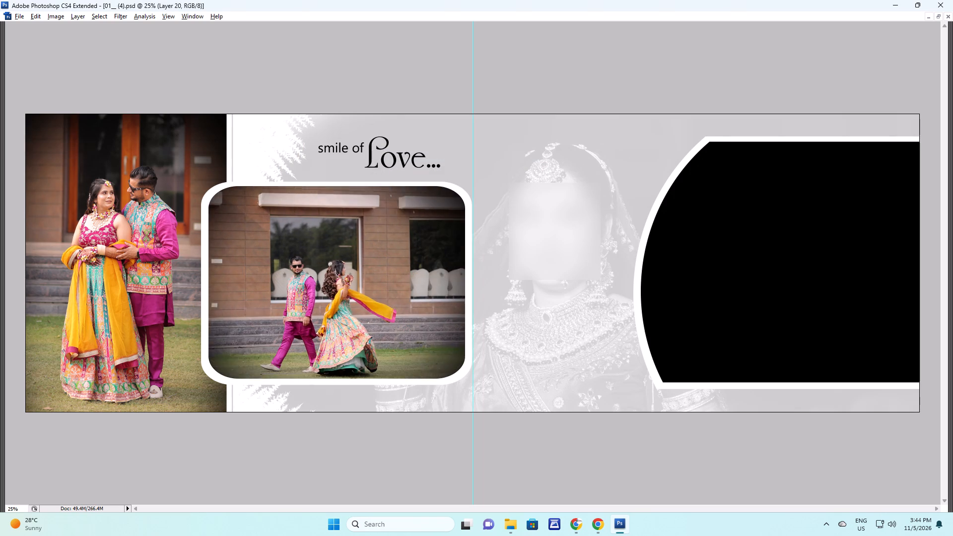
drag(422, 287, 422, 288)
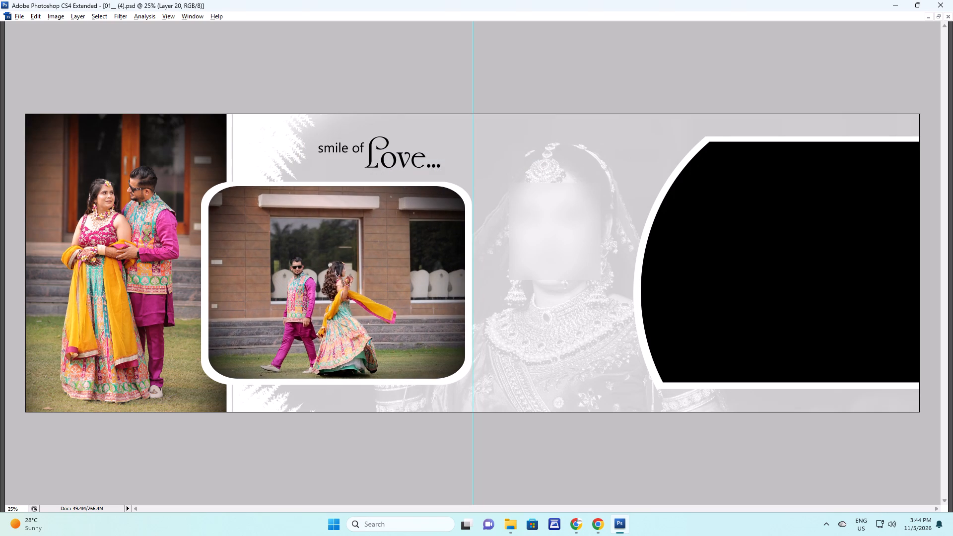
Enlarge the walking couple photo slightly within the rounded frame, keeping the frame fully covered.
key(ctrl+t)
shift+drag(517, 138, 566, 135)
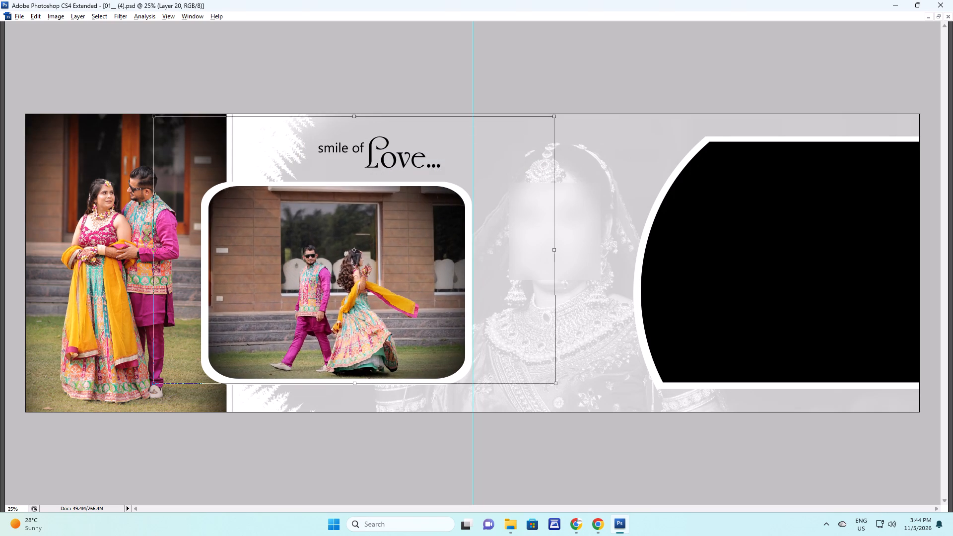
shift+drag(566, 135, 532, 140)
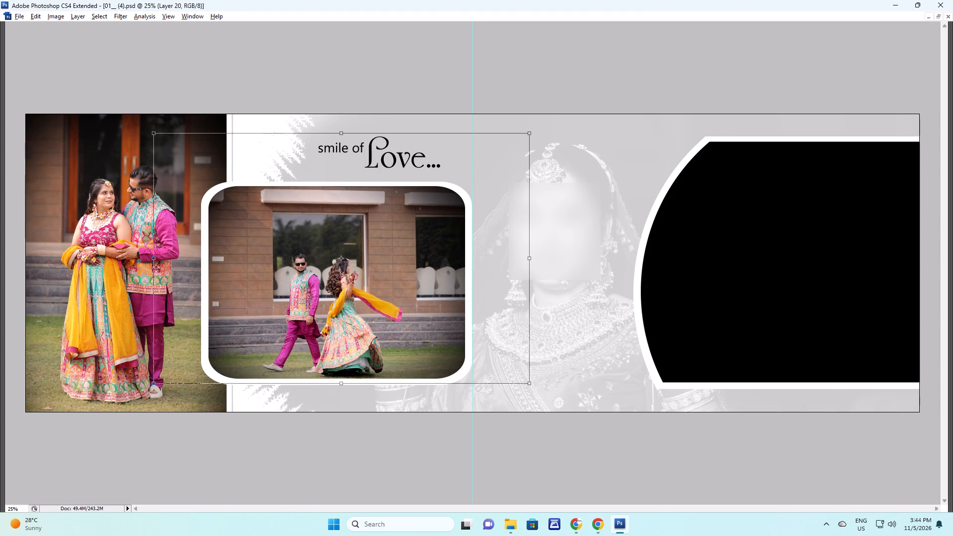
key(Return)
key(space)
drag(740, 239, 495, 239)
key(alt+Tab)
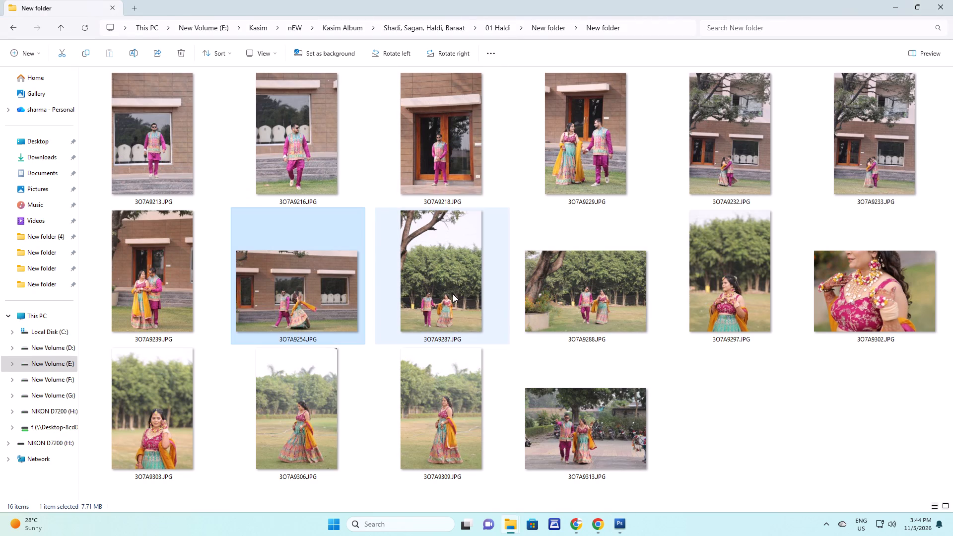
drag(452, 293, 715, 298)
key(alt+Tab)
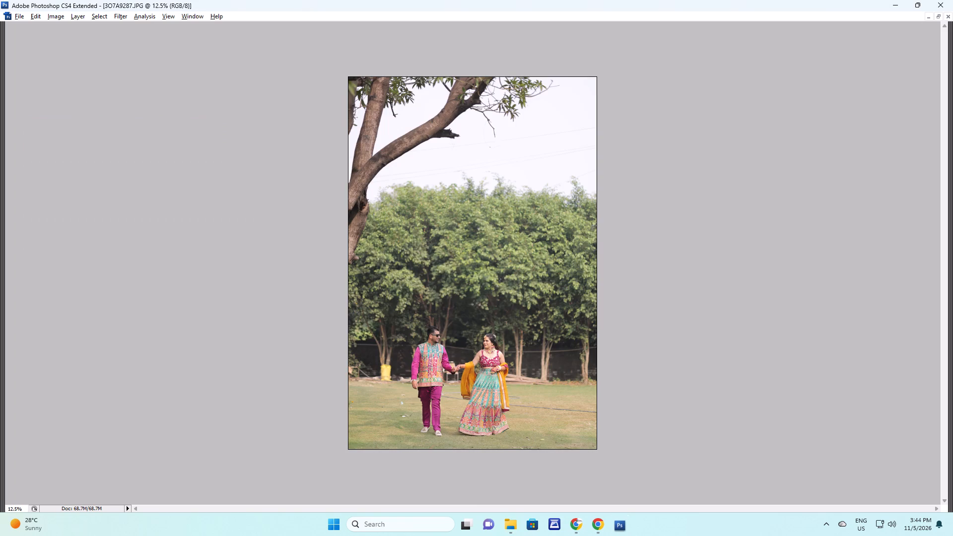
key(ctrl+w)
Open 3O7A9288.JPG from the Haldi photos, apply the saved photo corrections and fade the last effect to 50%.
key(alt+Tab)
drag(597, 288, 630, 354)
key(alt+Tab)
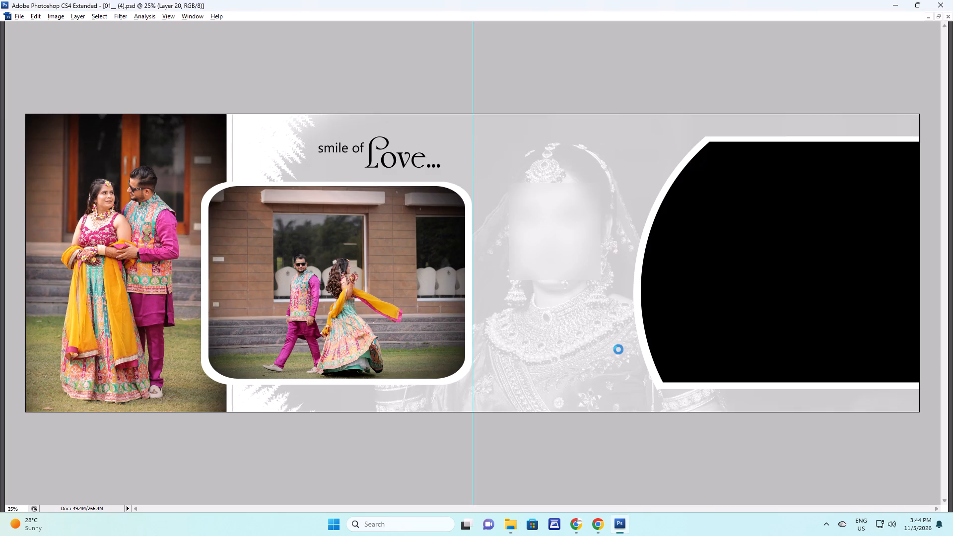
key(shift+F3)
key(F3)
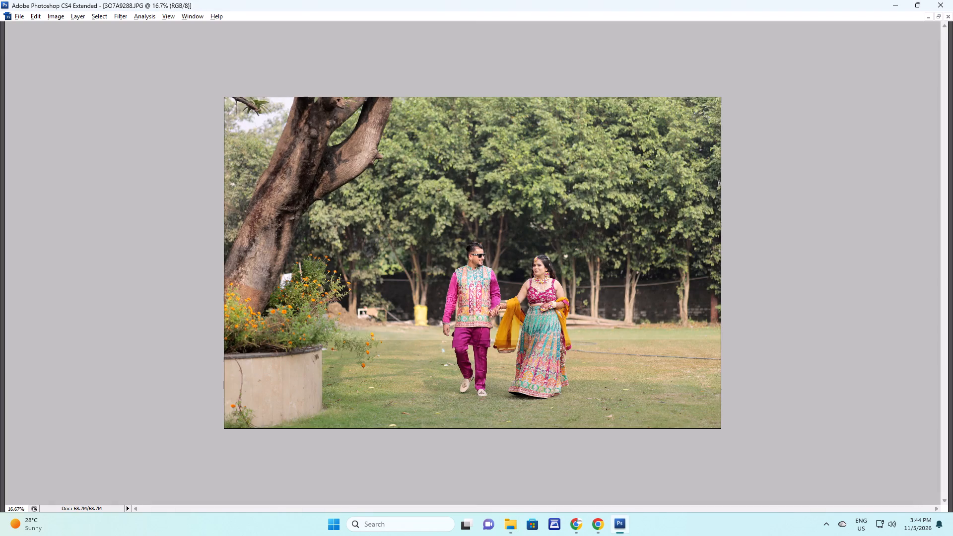
key(ctrl+plus)
key(ctrl+plus)
key(ctrl+shift+f)
text(50)
key(Return)
Copy the whole corrected 3O7A9288.JPG image and close its file without saving.
key(ctrl+minus)
key(ctrl+a)
key(ctrl+c)
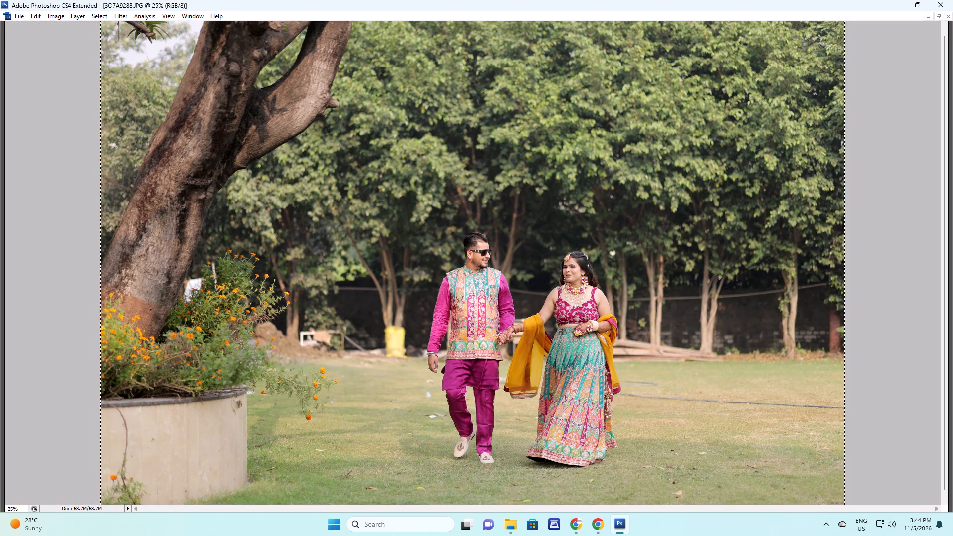
key(ctrl+w)
key(Right)
key(Return)
Paste the copied couple photo into the spread's large curved frame and position the couple inside it.
right_drag(709, 221, 718, 225)
click(725, 230)
key(ctrl+v)
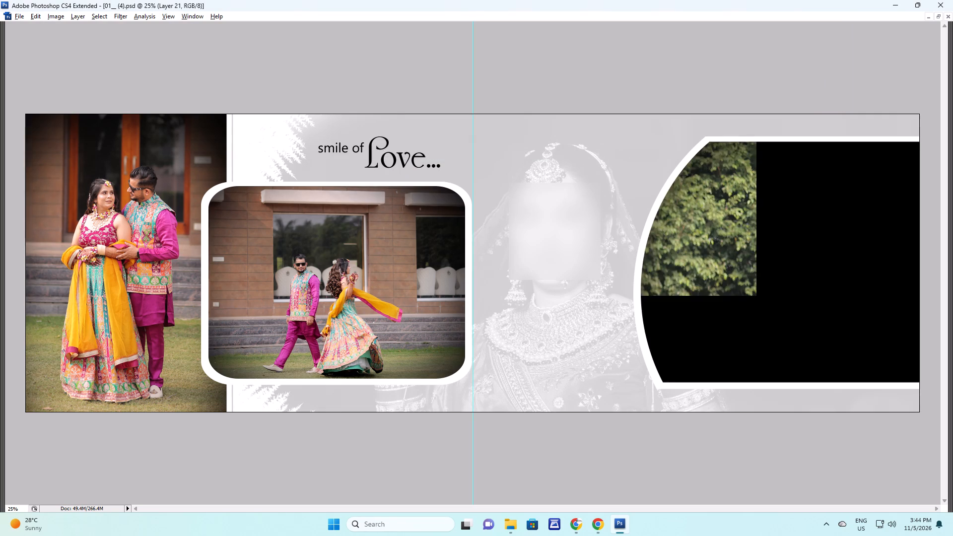
key(v)
drag(602, 317, 792, 261)
drag(744, 288, 840, 261)
key(F2)
key(F2)
drag(821, 212, 775, 417)
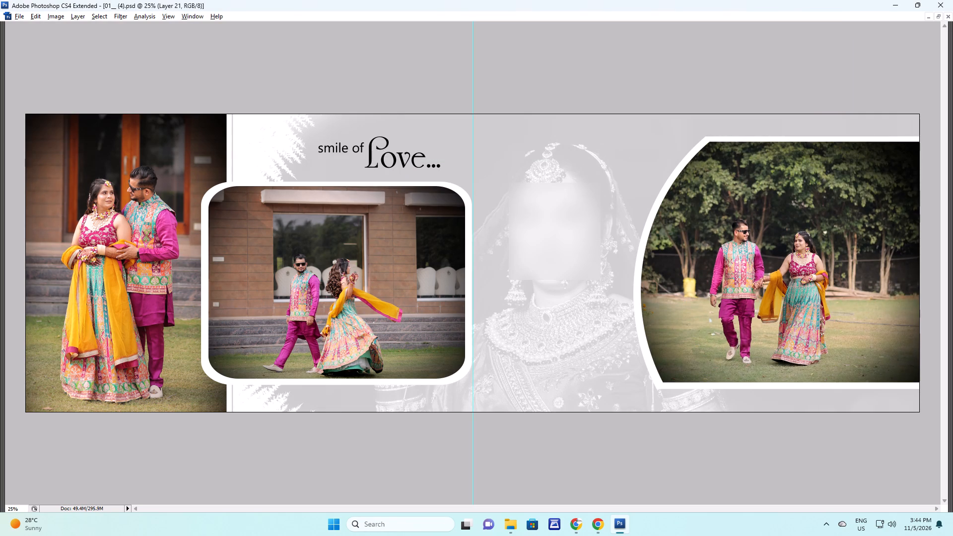
Scale the curved frame's couple photo down so it just spans the frame's height, showing the tree beside the couple.
key(ctrl+t)
ctrl+drag(794, 292, 835, 292)
alt+shift+drag(548, 80, 605, 106)
drag(683, 180, 691, 208)
key(Return)
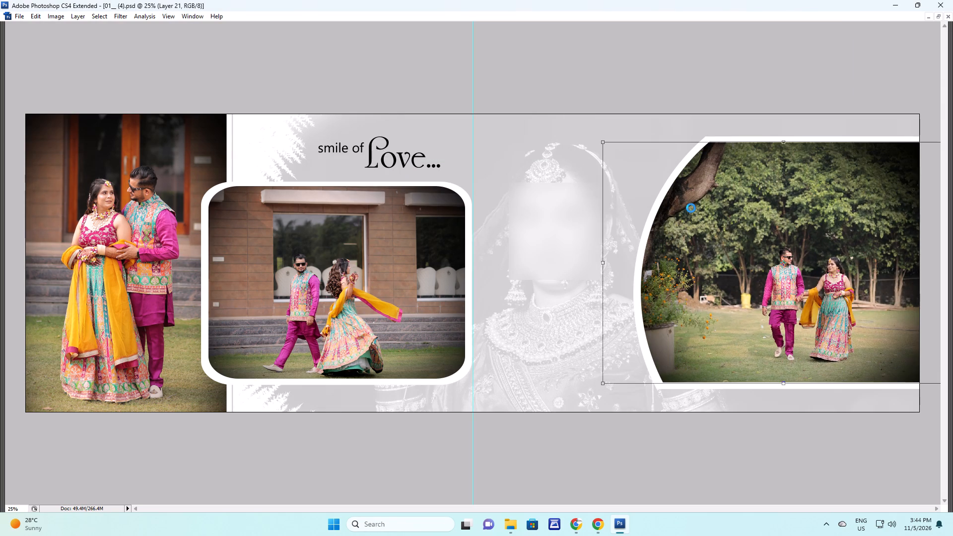
Open 3O7A9297.JPG from the Haldi photos, copy the whole image and close its file.
right_drag(565, 218, 577, 223)
click(585, 229)
key(alt+Tab)
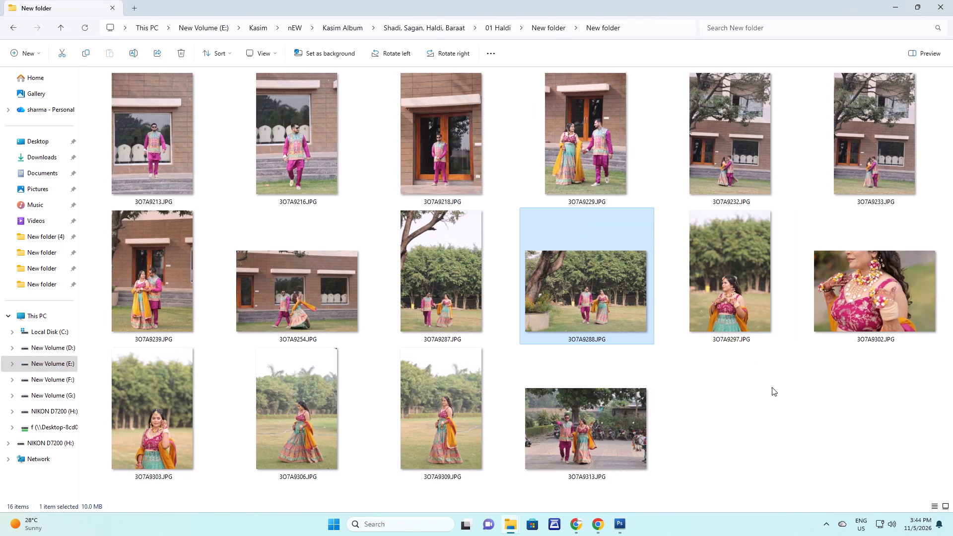
click(772, 387)
drag(737, 296, 735, 384)
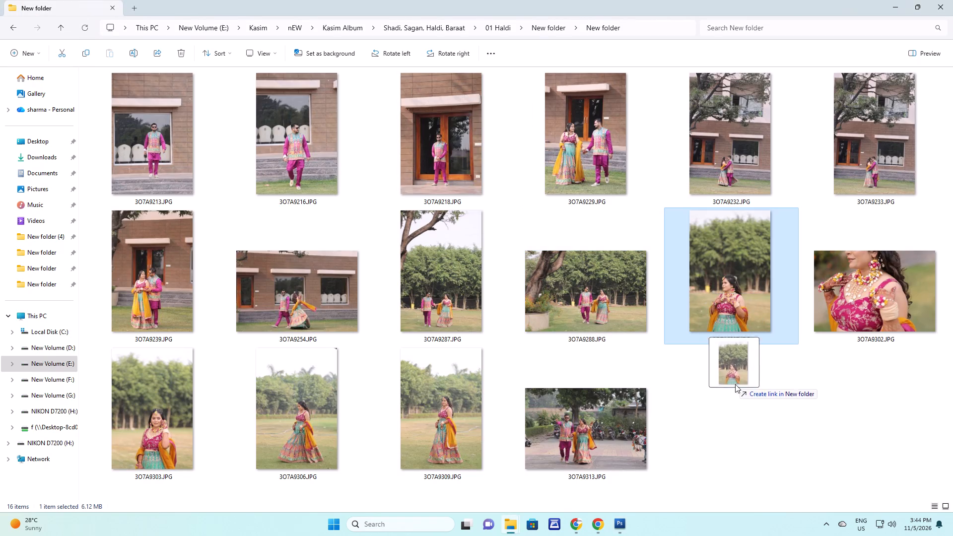
key(alt+Tab)
drag(735, 384, 718, 395)
key(ctrl+a)
key(ctrl+c)
key(ctrl+w)
Replace the spread's faded background portrait with the copied bride photo, placing her between the rounded and curved frames.
right_drag(543, 247, 549, 251)
click(553, 253)
key(ctrl+v)
drag(545, 318, 610, 134)
key(ctrl+g)
key(ctrl+t)
ctrl+drag(610, 367, 619, 275)
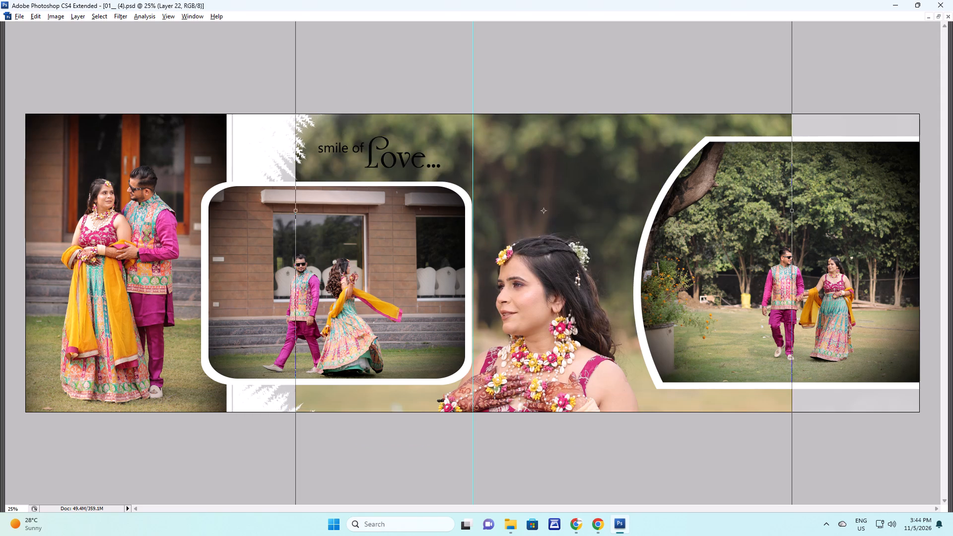
key(ctrl+Return)
key(ctrl+alt+z)
key(ctrl+alt+z)
drag(609, 334, 641, 186)
drag(599, 318, 611, 263)
drag(613, 273, 608, 290)
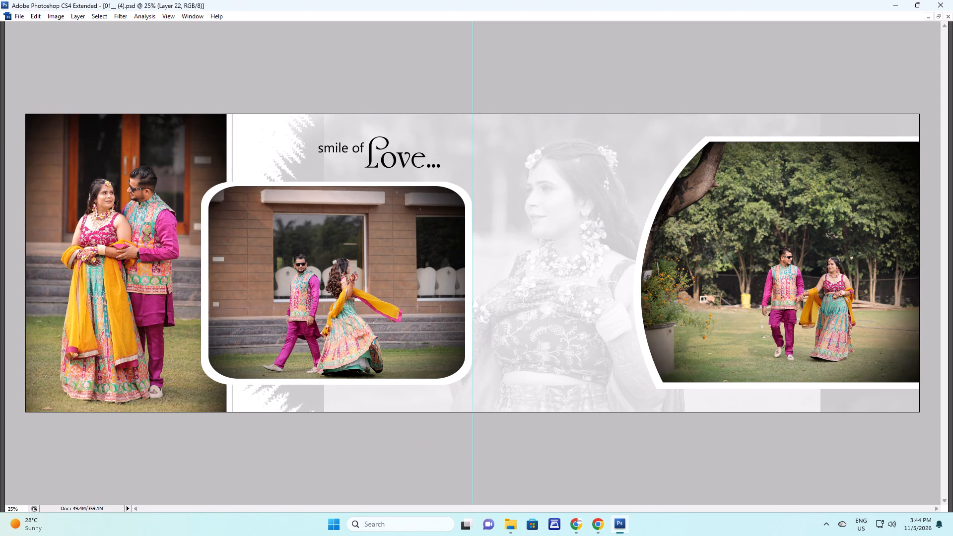
Erase the hard side edges of the faded bride photo so it blends softly into the spread's background.
key(e)
drag(359, 86, 309, 268)
drag(349, 127, 321, 417)
drag(331, 356, 394, 494)
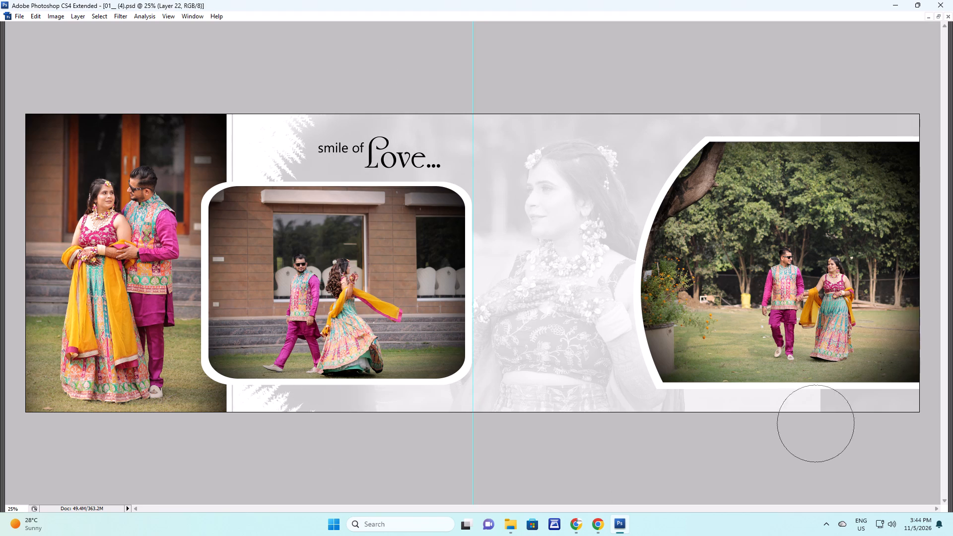
drag(838, 424, 840, 316)
drag(825, 444, 781, 143)
drag(802, 213, 803, 44)
drag(803, 46, 794, 442)
drag(791, 441, 896, 191)
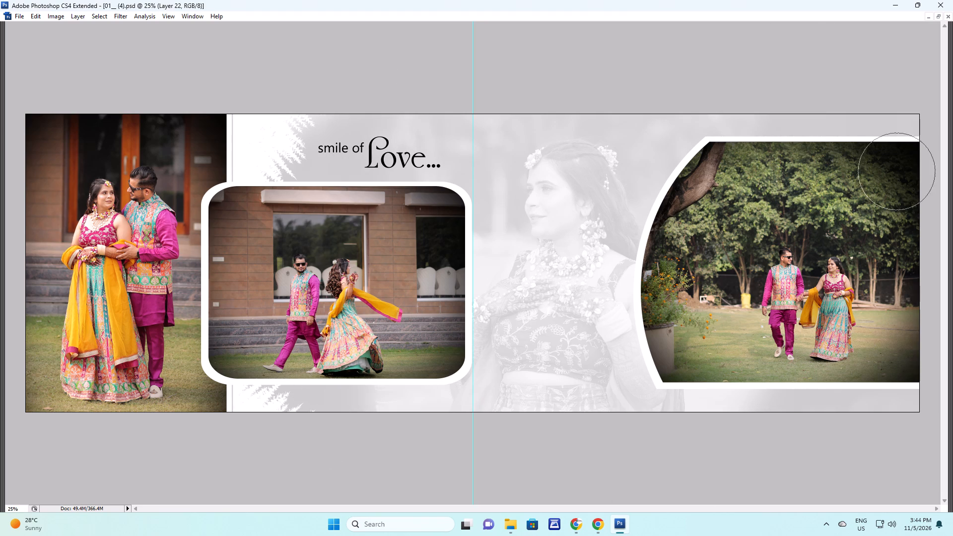
key(ctrl+alt+s)
key(Escape)
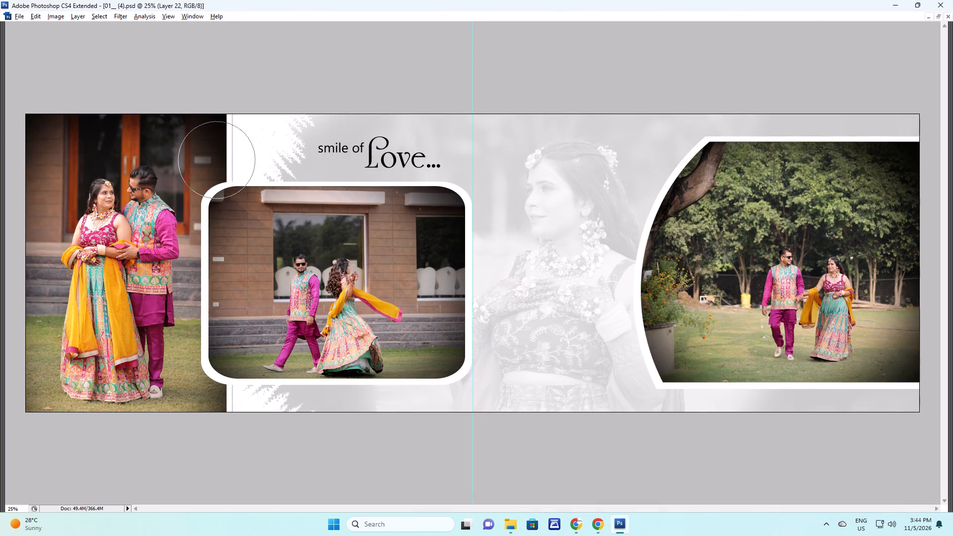
Remove the dark vignettes from the full-height couple photo and the curved frame's couple photo.
key(v)
right_drag(208, 127, 214, 130)
click(215, 130)
key(F5)
click(219, 132)
key(F5)
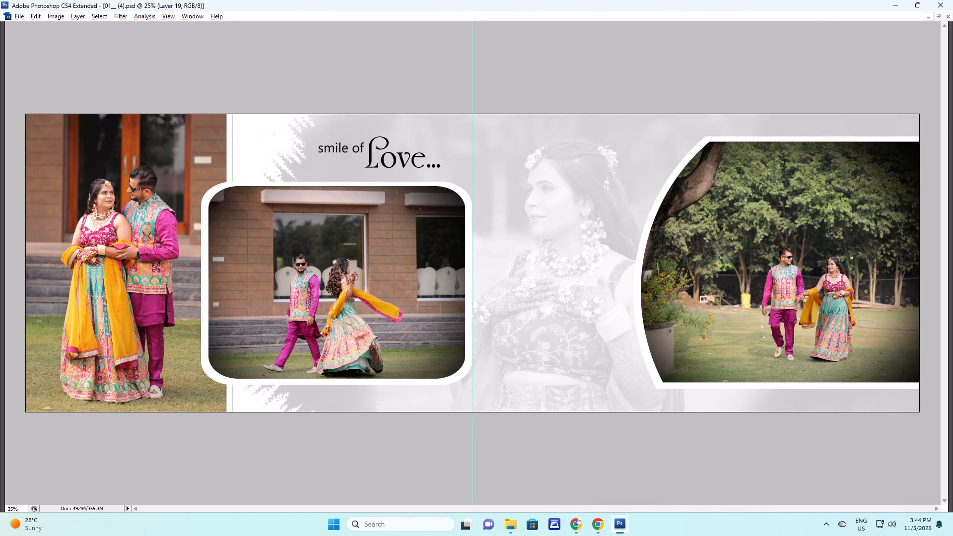
right_drag(889, 169, 895, 173)
click(898, 176)
key(F5)
Step back and forth through the vignette removals to compare the whole spread with and without them.
key(space)
alt+double_click(433, 222)
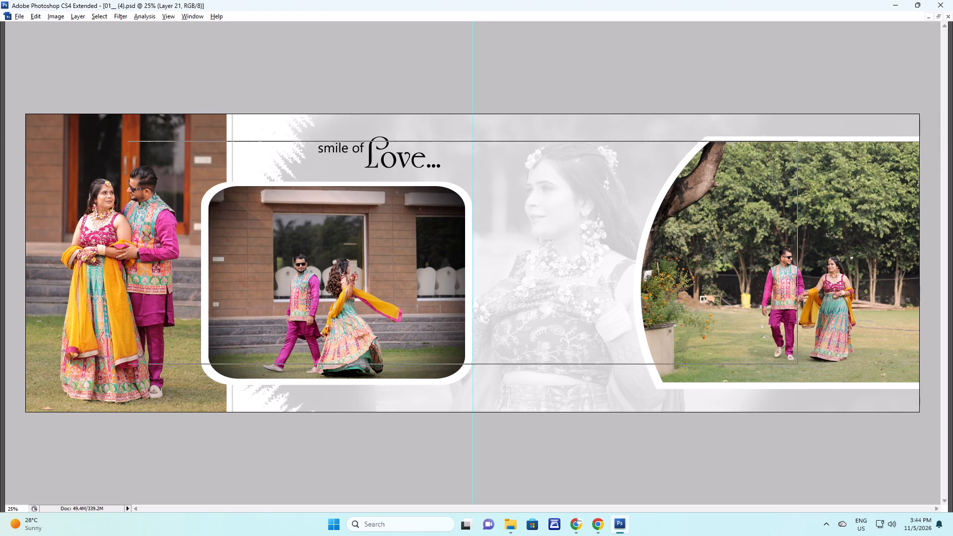
key(space)
ctrl+click(433, 222)
key(ctrl+alt+z)
key(ctrl+alt+z)
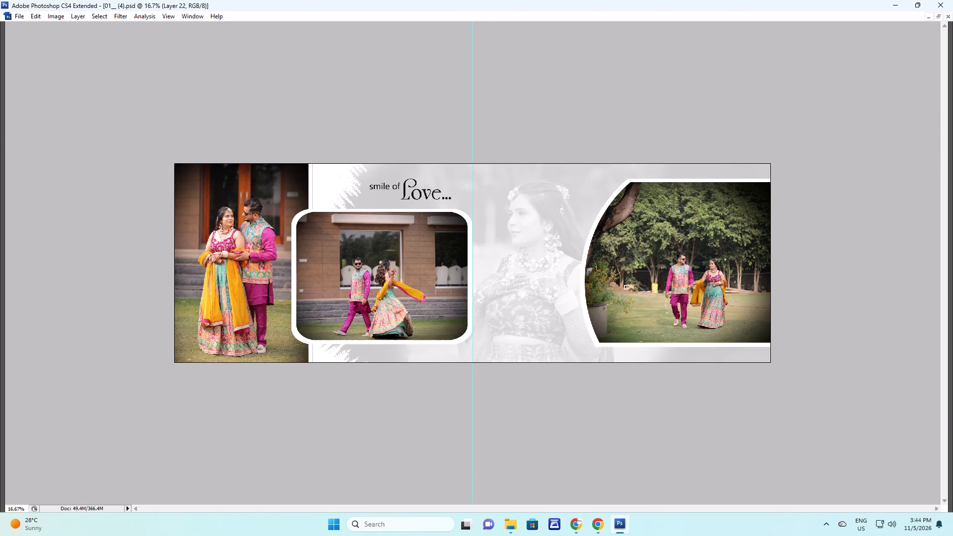
key(ctrl+z)
key(ctrl+space)
ctrl+click(433, 222)
Remove the dark vignette from the rounded frame's couple photo and check the whole spread.
right_drag(455, 224, 462, 227)
click(469, 232)
key(F5)
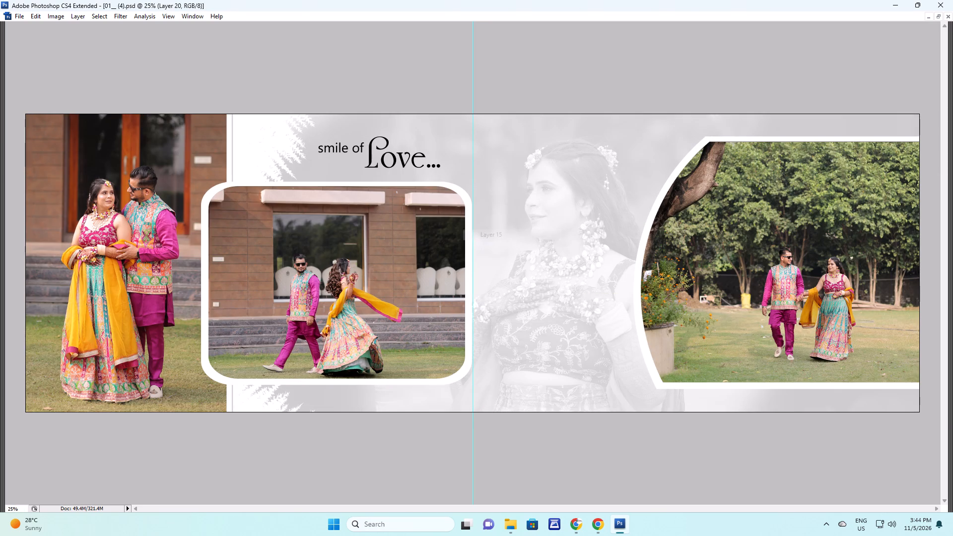
key(space)
alt+click(470, 232)
key(ctrl+space)
ctrl+click(470, 232)
Save a PSD copy of the spread as 02 in Kasim's Haldi folder and close 01__ (4).psd without saving.
key(ctrl+alt+s)
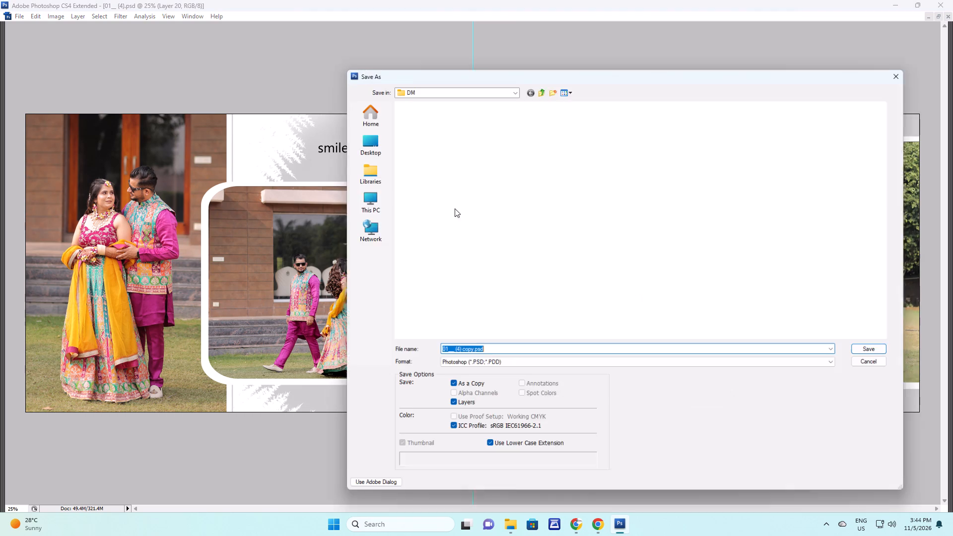
click(362, 205)
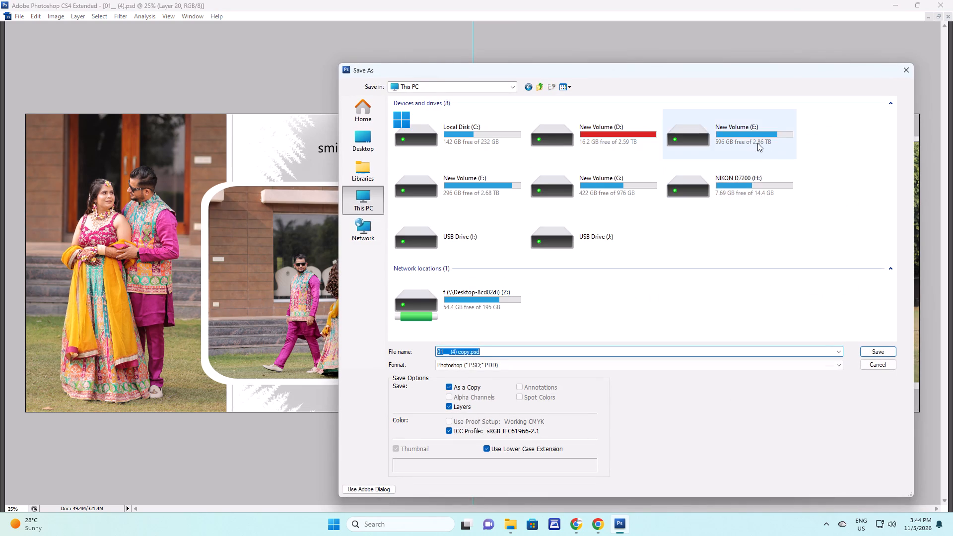
double_click(753, 141)
key(k)
double_click(639, 287)
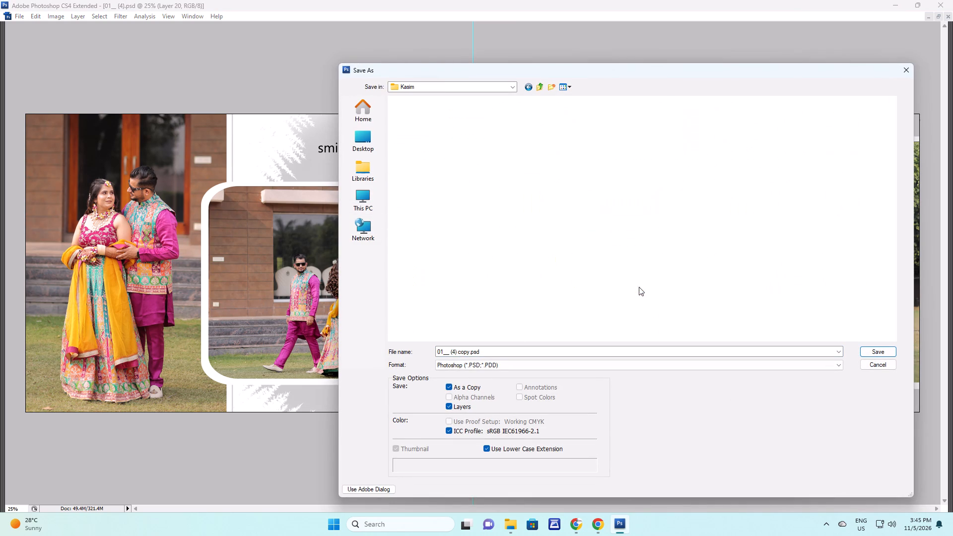
double_click(427, 161)
click(473, 132)
drag(473, 132, 476, 141)
key(Tab)
text(02)
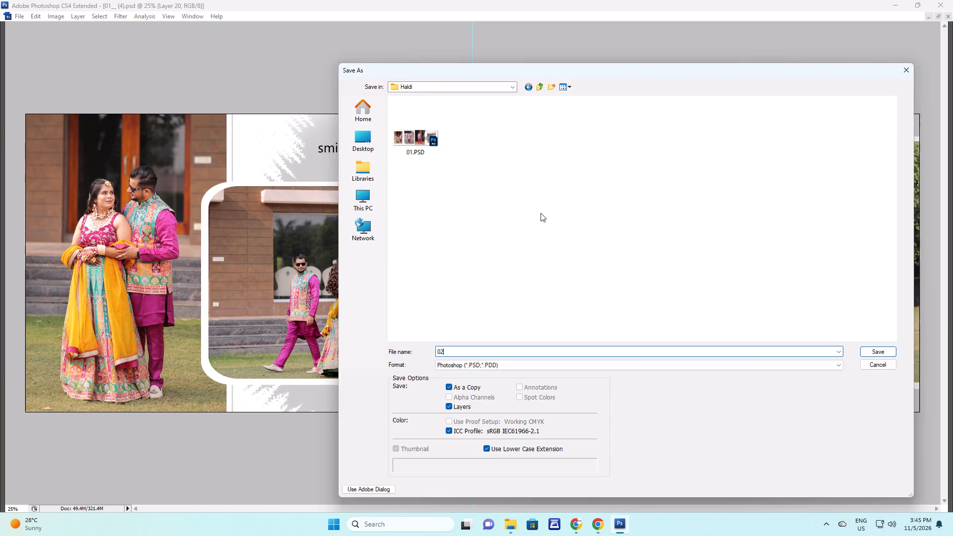
key(Return)
key(Return)
key(ctrl+w)
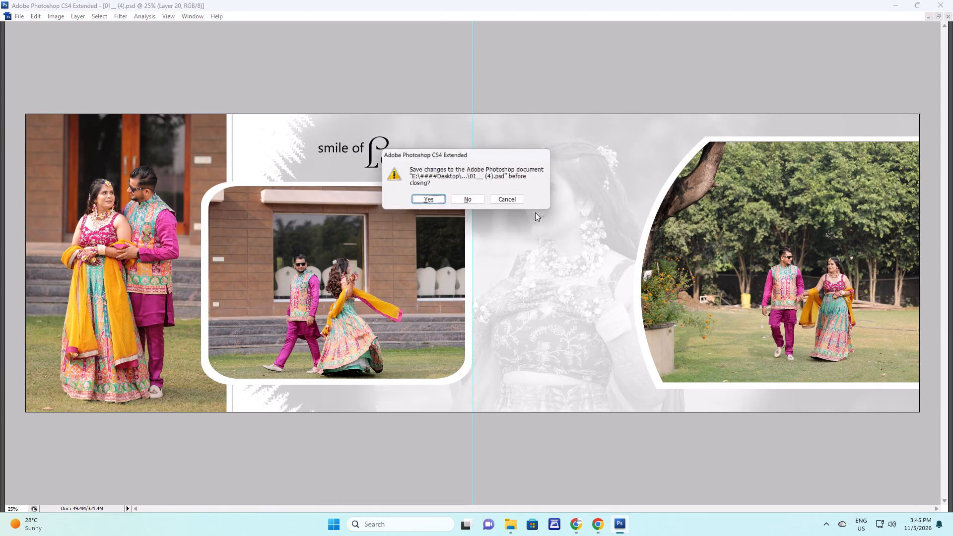
click(476, 195)
Switch to the Haldi photos and DM template folders, and view 3O7A9313.JPG enlarged in the photo viewer.
key(alt+Tab)
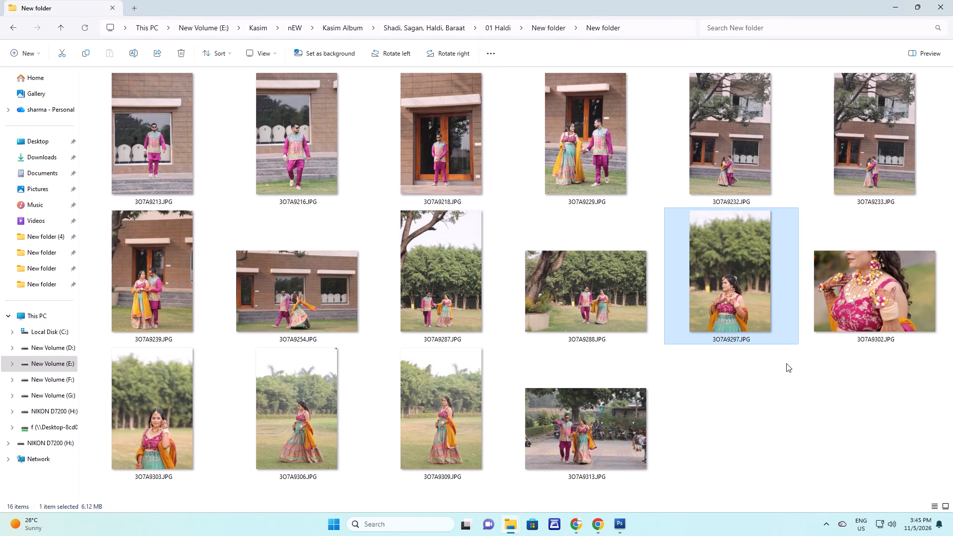
key(alt+Tab)
key(alt+Tab)
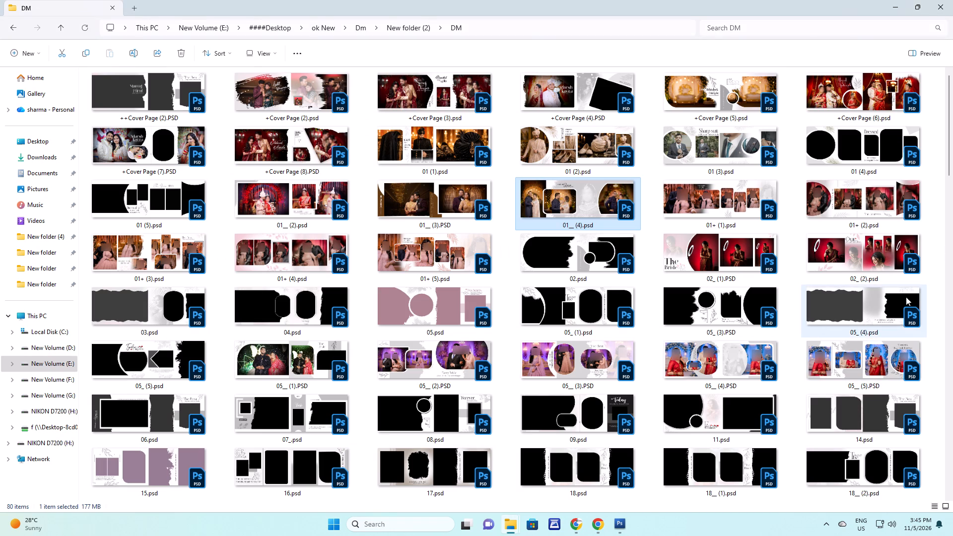
key(alt+Tab)
double_click(584, 424)
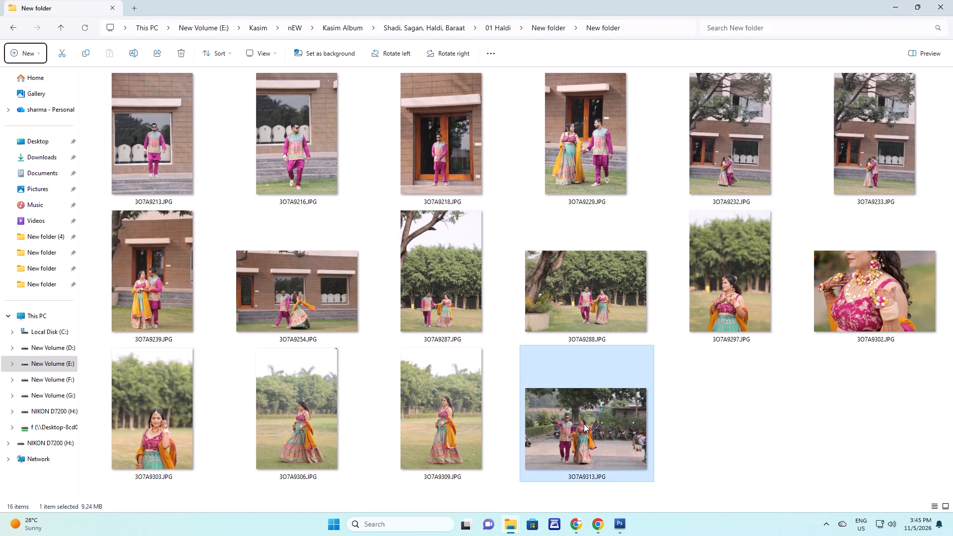
scroll(531, 228, up, 5)
click(952, 0)
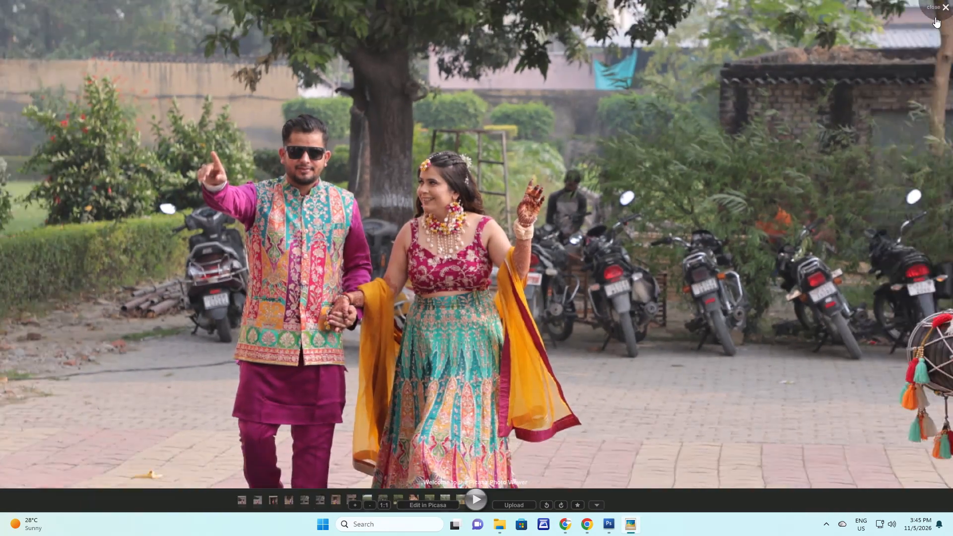
Switch to the DM template folder and open 18__ (1).psd in Photoshop, accepting the missing fonts.
click(420, 394)
ctrl+shift+click(134, 429)
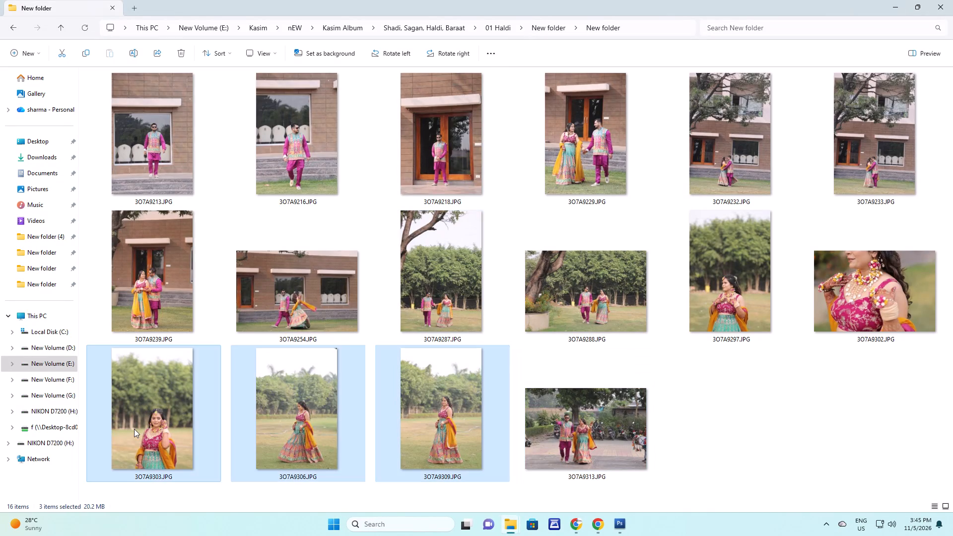
key(alt+Tab)
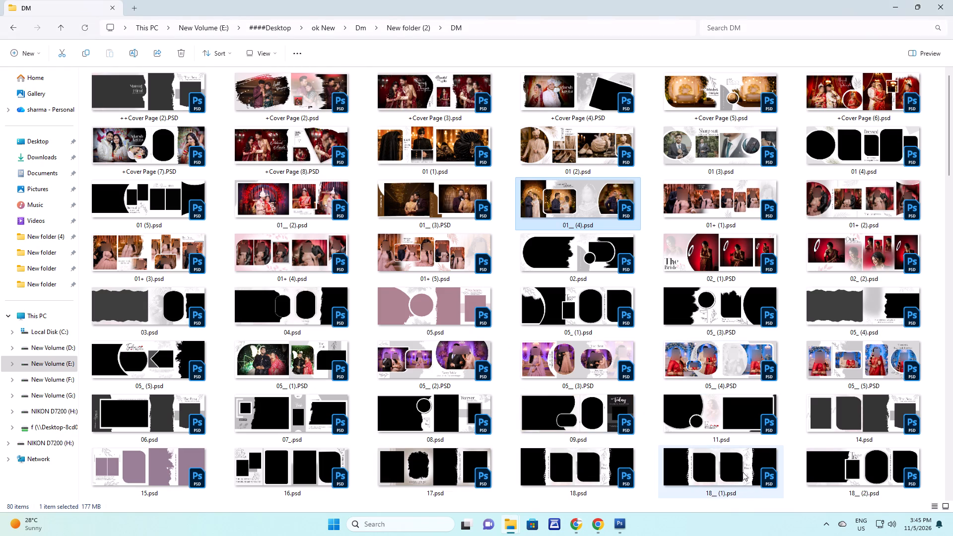
drag(730, 466, 755, 472)
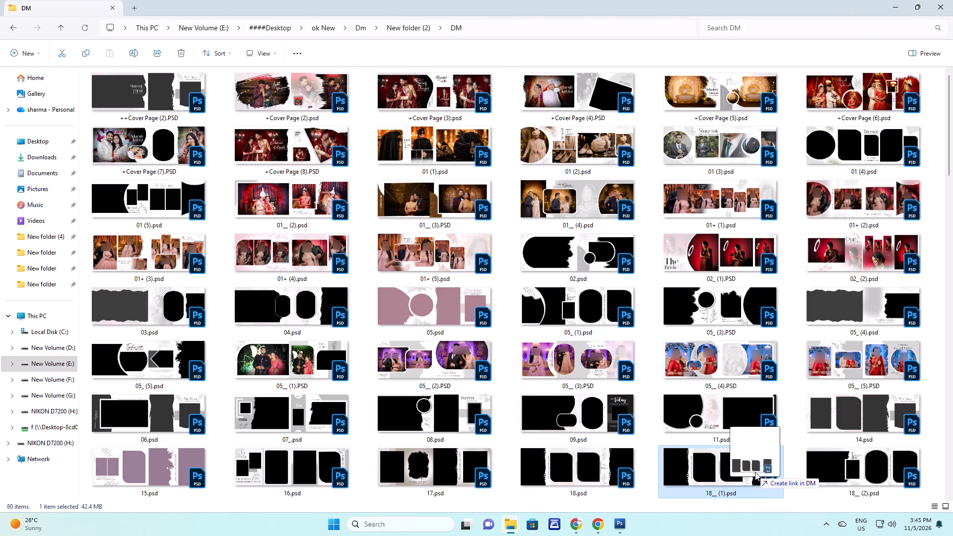
drag(755, 472, 546, 411)
key(alt+Tab)
key(alt+Tab)
key(space)
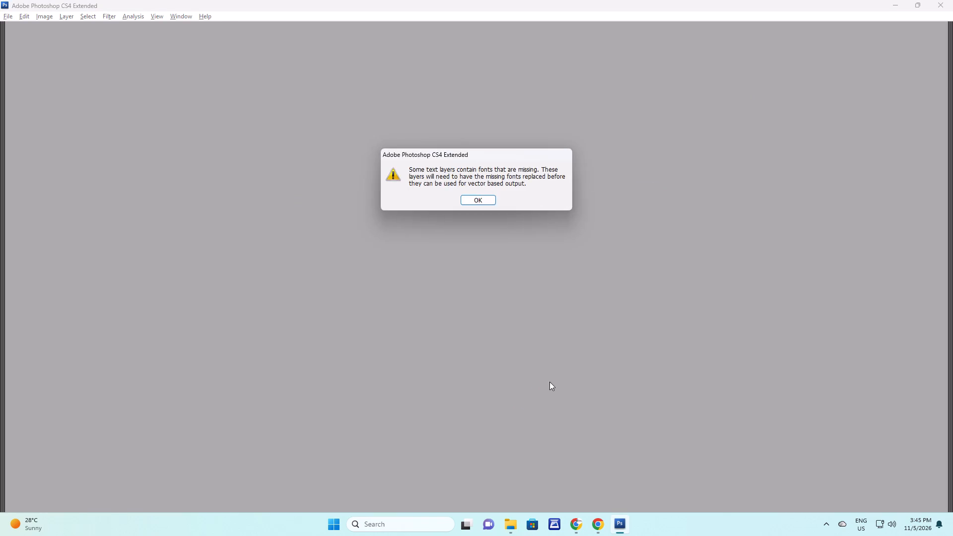
key(space)
Delete the two faded background photos behind the template's rounded frames.
key(v)
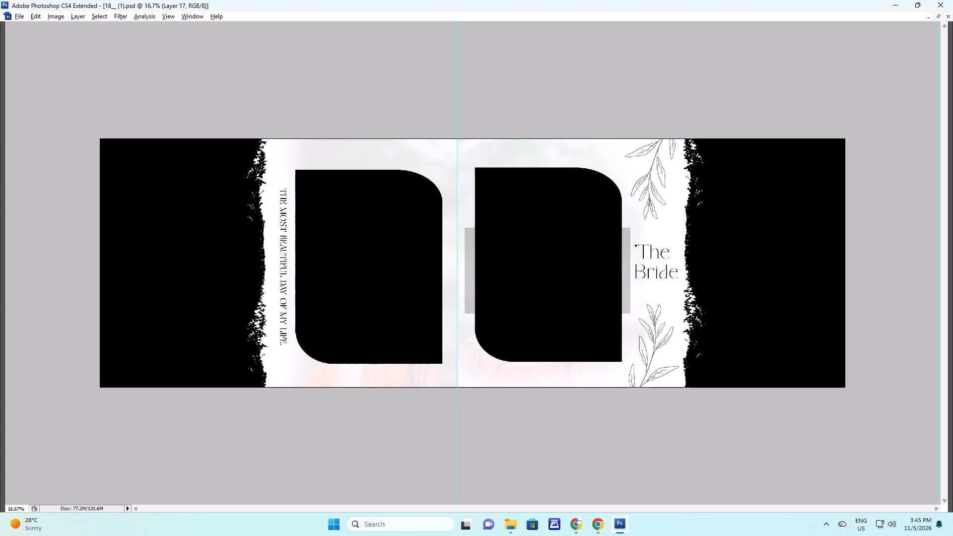
key(v)
right_click(530, 377)
drag(539, 380, 546, 384)
key(F5)
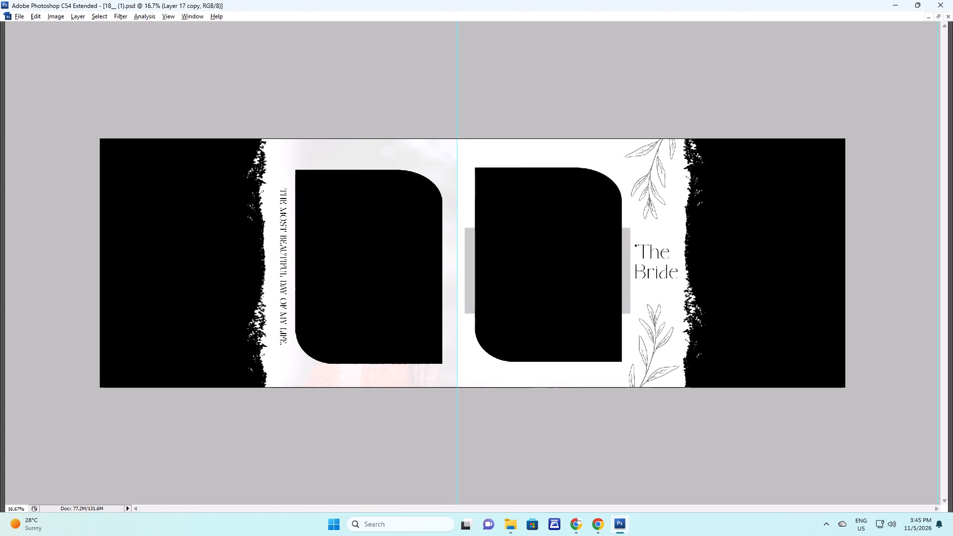
right_drag(409, 378, 415, 380)
click(420, 382)
key(F5)
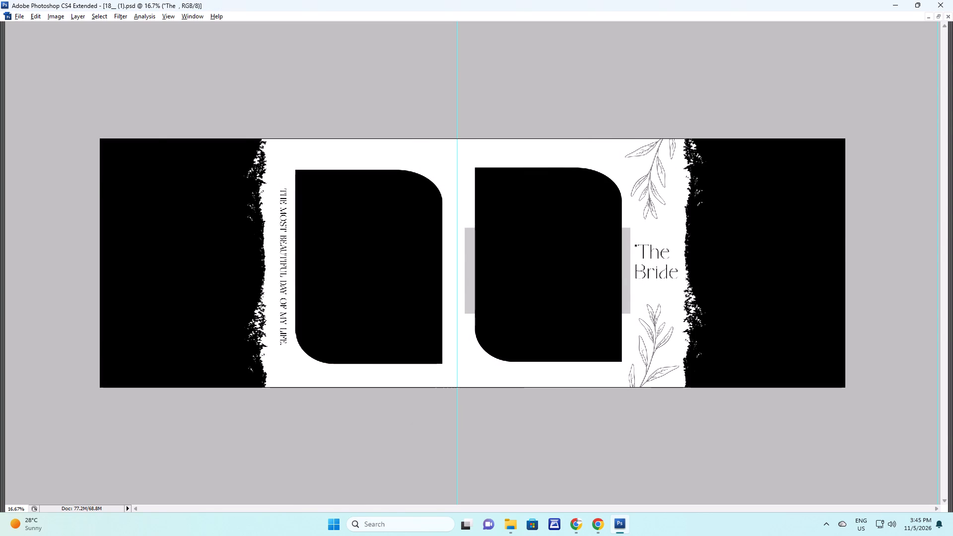
Open 3O7A9303.JPG from the Haldi photos folder, copy the whole photo and close it.
key(alt+Tab)
key(alt+Tab)
key(alt+Tab)
click(834, 407)
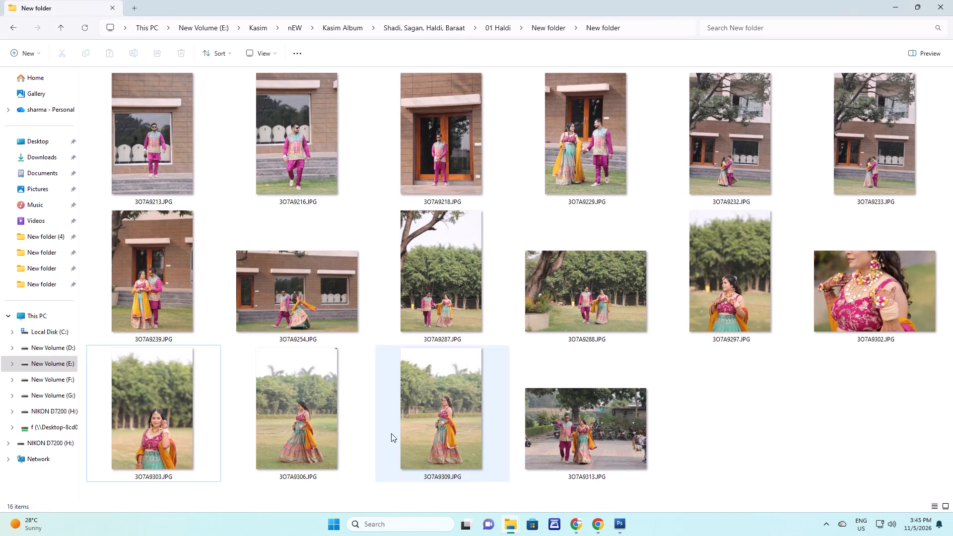
drag(173, 414, 410, 400)
key(alt+Tab)
key(alt+Tab)
key(alt+Tab)
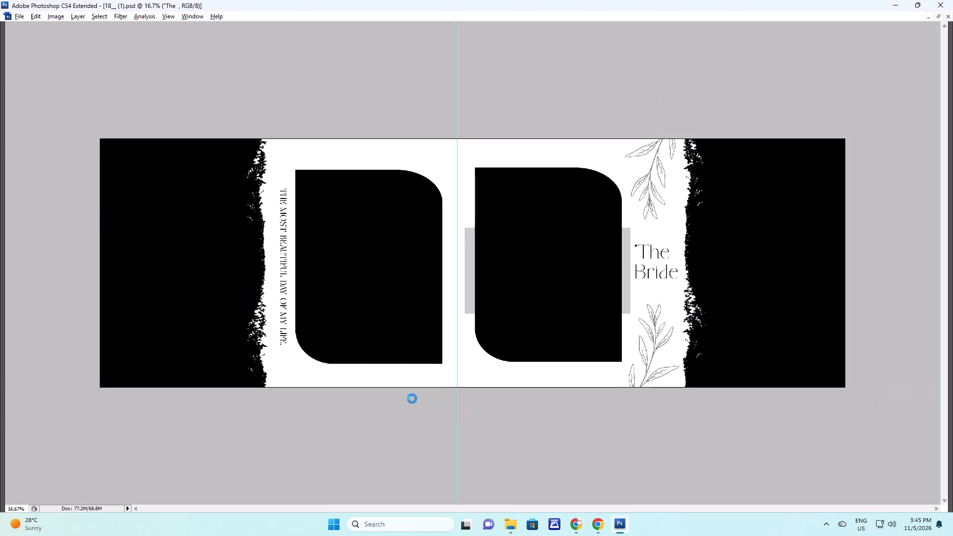
key(ctrl+a)
key(ctrl+c)
key(ctrl+w)
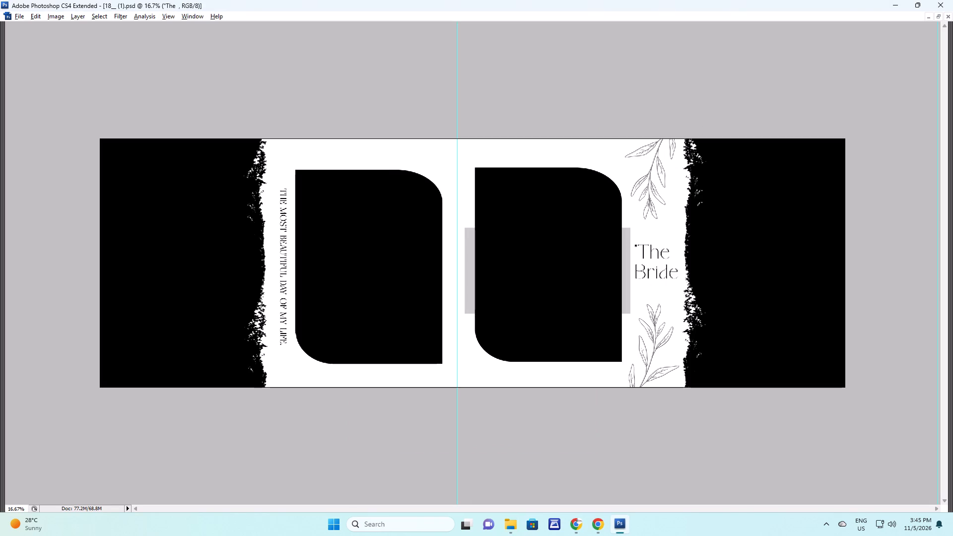
Paste the bride photo clipped into the black torn-edge frame at the spread's left end and move it over the frame.
right_drag(194, 204, 203, 209)
click(214, 215)
key(ctrl+v)
key(v)
drag(451, 293, 146, 166)
key(ctrl+g)
key(ctrl+t)
ctrl+drag(258, 266, 251, 218)
key(Return)
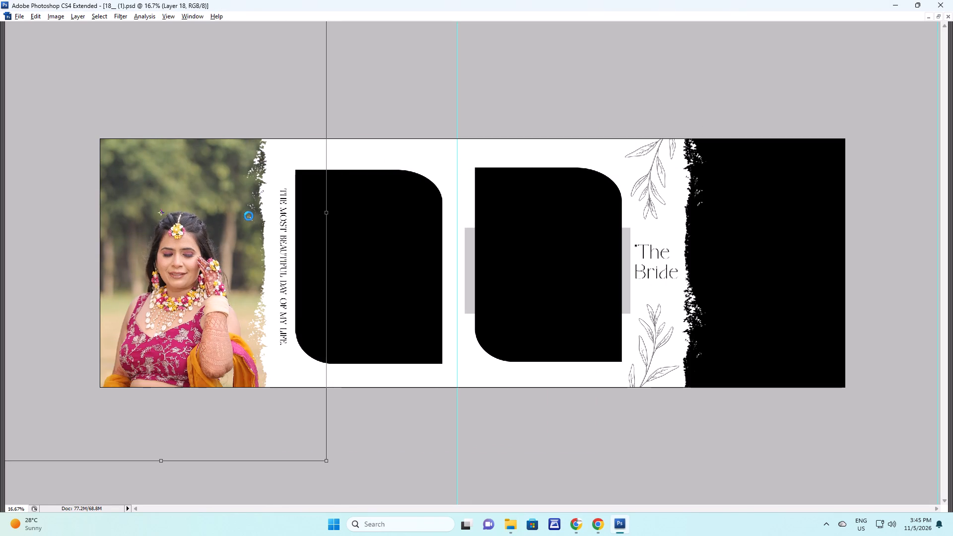
Scale the left-end bride photo down and position it to fill the torn-edge frame to its bottom edge.
key(F2)
key(F2)
drag(250, 219, 246, 412)
key(ctrl+t)
drag(229, 242, 223, 276)
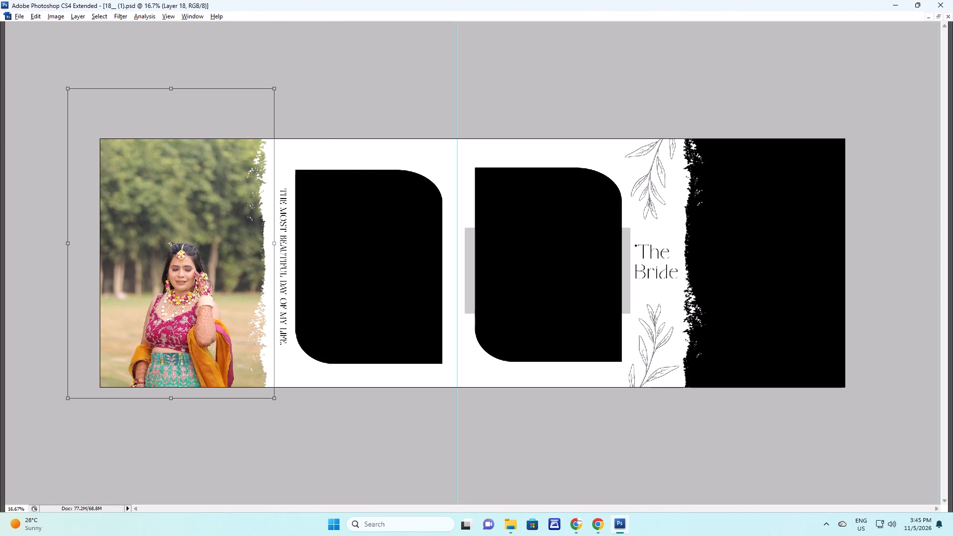
shift+drag(276, 85, 281, 82)
drag(244, 185, 241, 172)
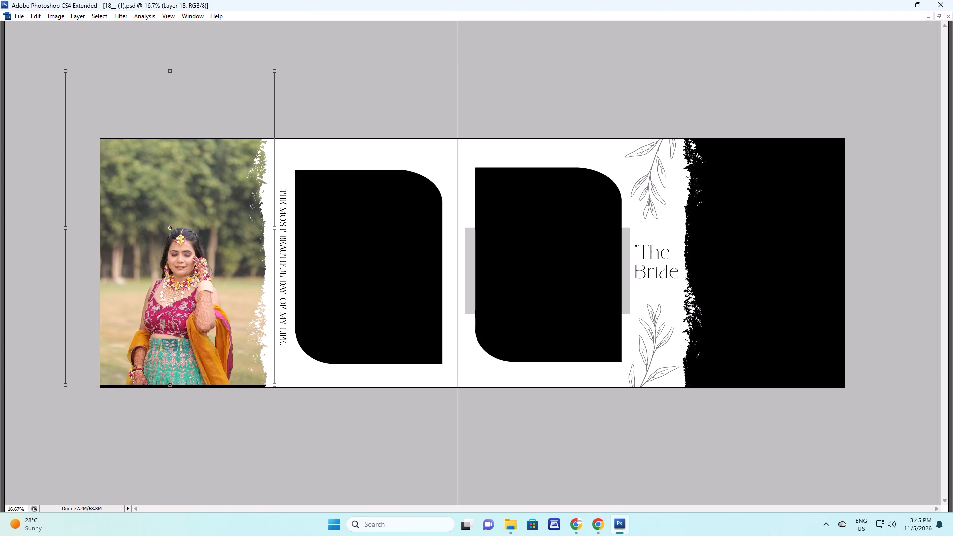
drag(237, 174, 237, 184)
key(Return)
Open 3O7A9306.JPG from the Haldi photos folder, copy the whole photo and close it.
key(alt+Tab)
key(alt+Tab)
key(alt+Tab)
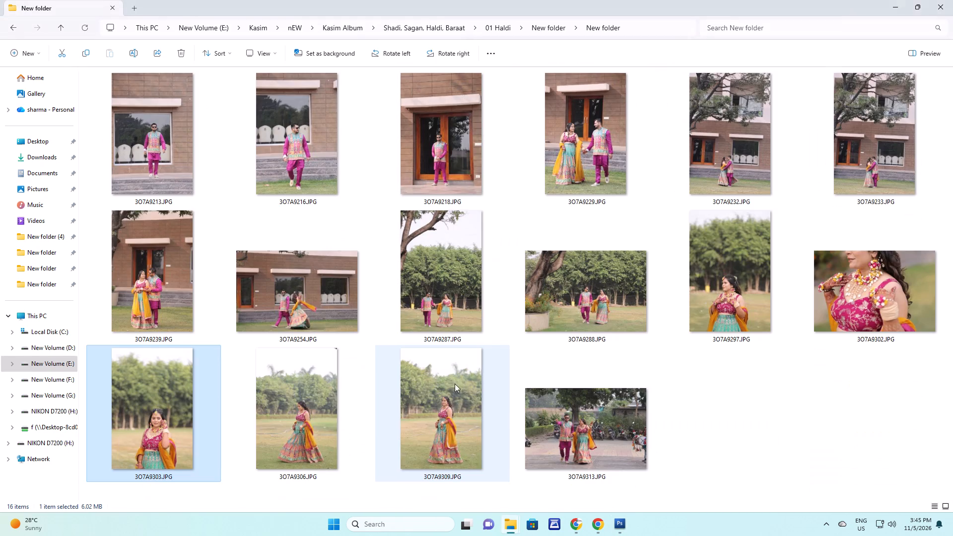
drag(312, 416, 476, 377)
key(alt+Tab)
key(alt+Tab)
key(alt+Tab)
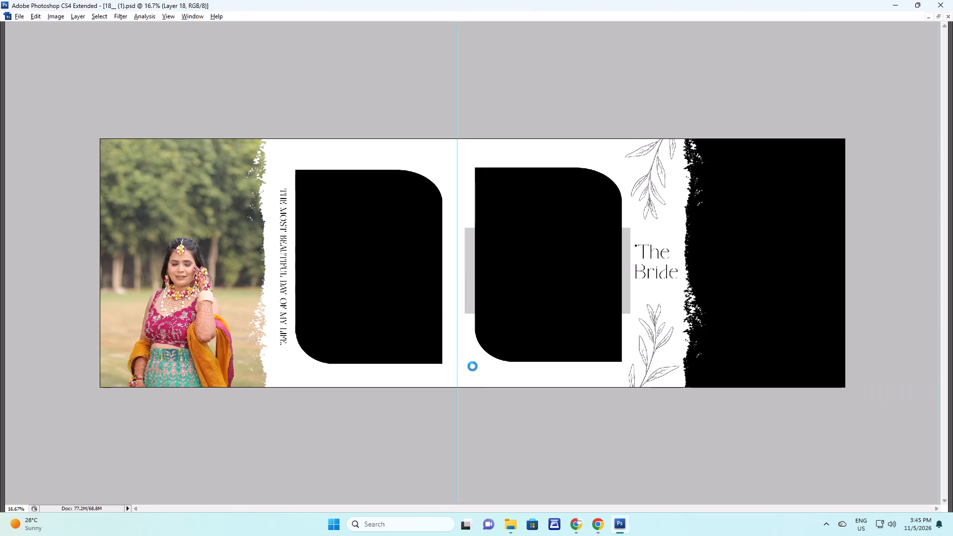
key(ctrl+a)
key(ctrl+c)
key(ctrl+w)
Paste the photo clipped into the torn-edge frame at the spread's right end, scale it to show the full lehenga, and apply the image correction.
right_drag(720, 234, 732, 239)
drag(736, 241, 740, 243)
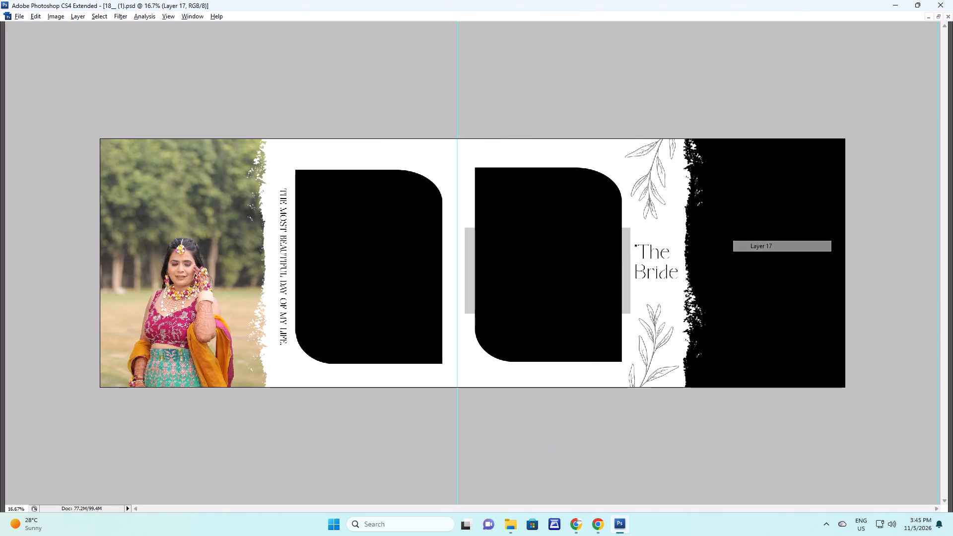
key(ctrl+v)
key(v)
drag(476, 344, 690, 224)
key(ctrl+g)
key(ctrl+t)
ctrl+drag(714, 330, 766, 287)
key(Return)
key(F2)
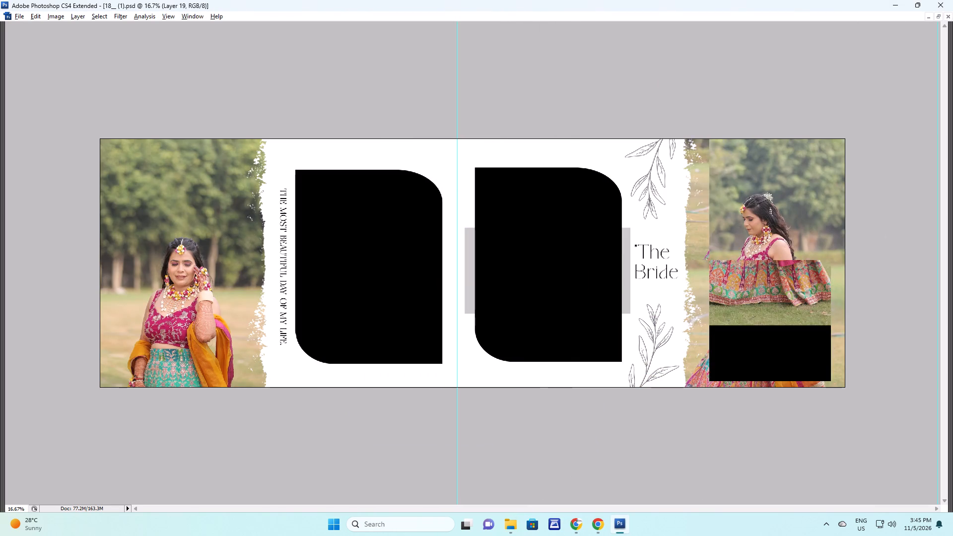
drag(773, 297, 778, 371)
key(shift+F3)
key(F3)
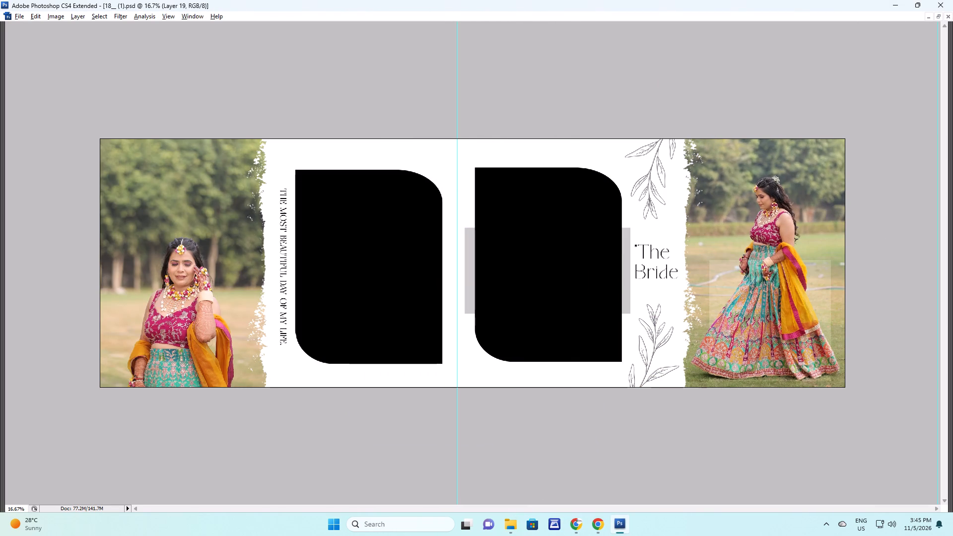
Open 3O7A9309.JPG, apply the image correction, copy the whole photo and close it without saving.
key(v)
right_drag(567, 236, 576, 240)
click(584, 244)
key(alt+Tab)
key(alt+Tab)
key(alt+Tab)
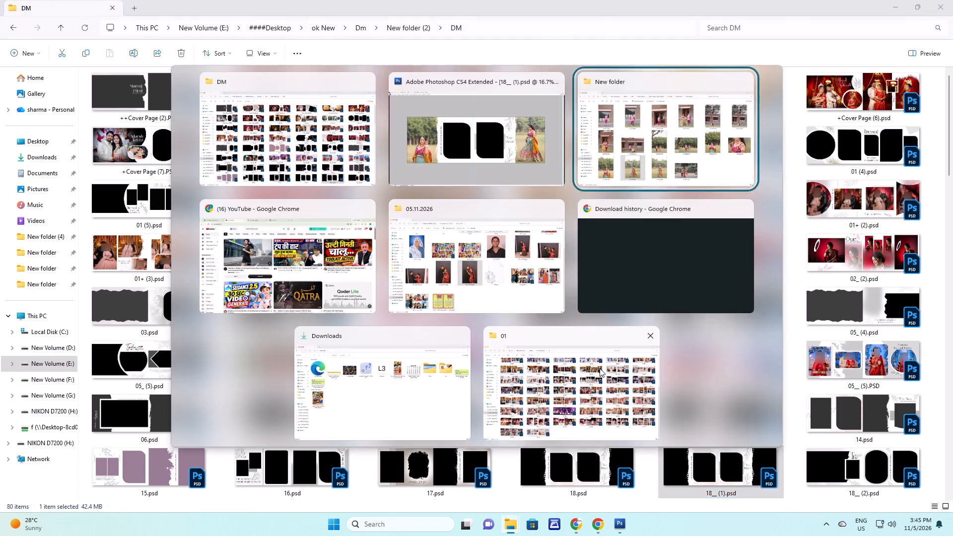
drag(420, 420, 502, 385)
key(alt+Tab)
key(alt+Tab)
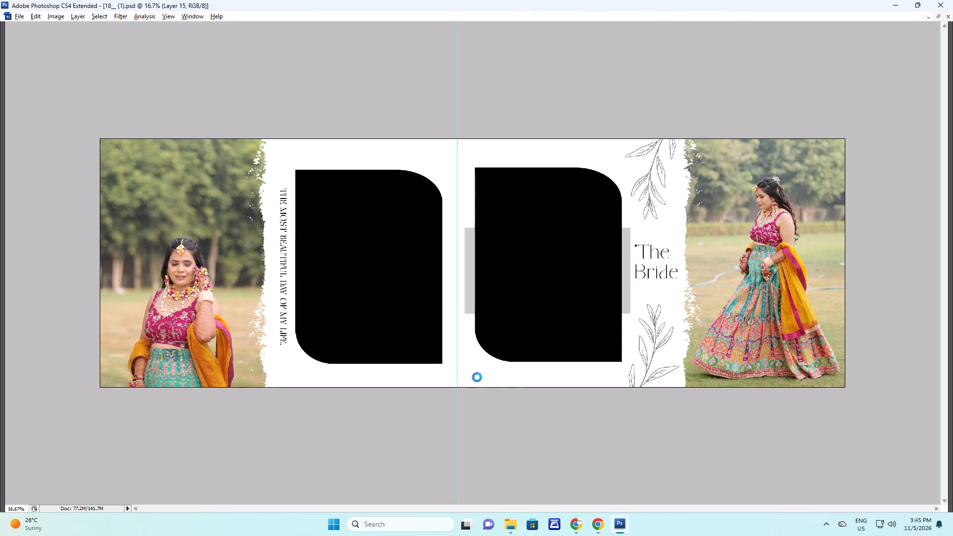
key(shift+F3)
key(F3)
key(ctrl+a)
key(ctrl+c)
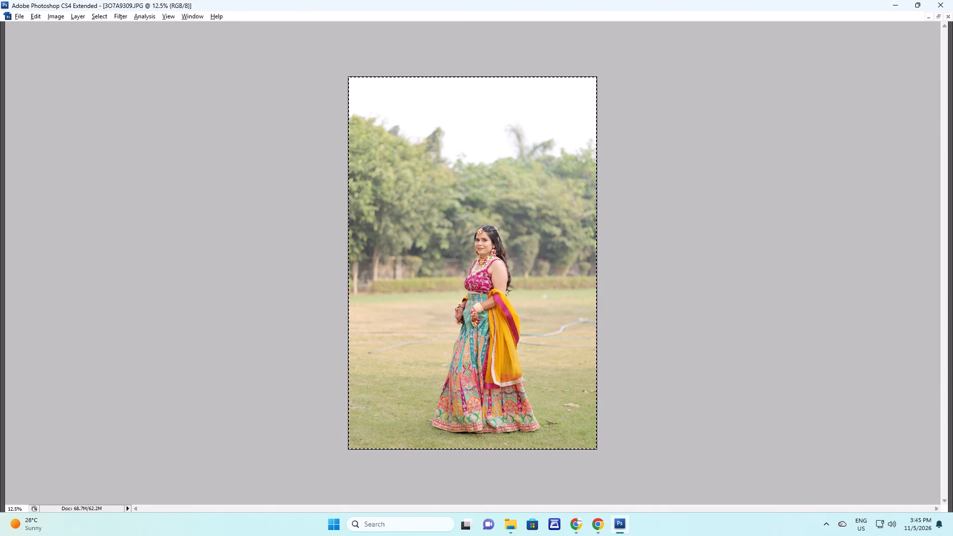
key(ctrl+w)
click(478, 201)
Paste the photo clipped into the rounded frame beside "The Bride" and shift it up over the frame.
key(v)
right_click(577, 266)
click(590, 272)
key(ctrl+v)
key(ctrl+g)
key(ctrl+t)
ctrl+drag(537, 338, 607, 220)
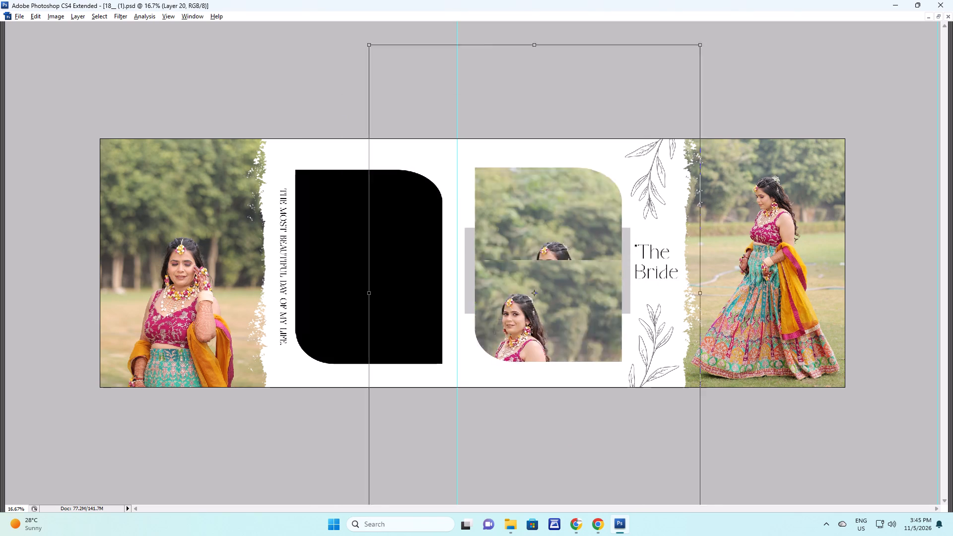
ctrl+drag(607, 220, 610, 204)
key(Return)
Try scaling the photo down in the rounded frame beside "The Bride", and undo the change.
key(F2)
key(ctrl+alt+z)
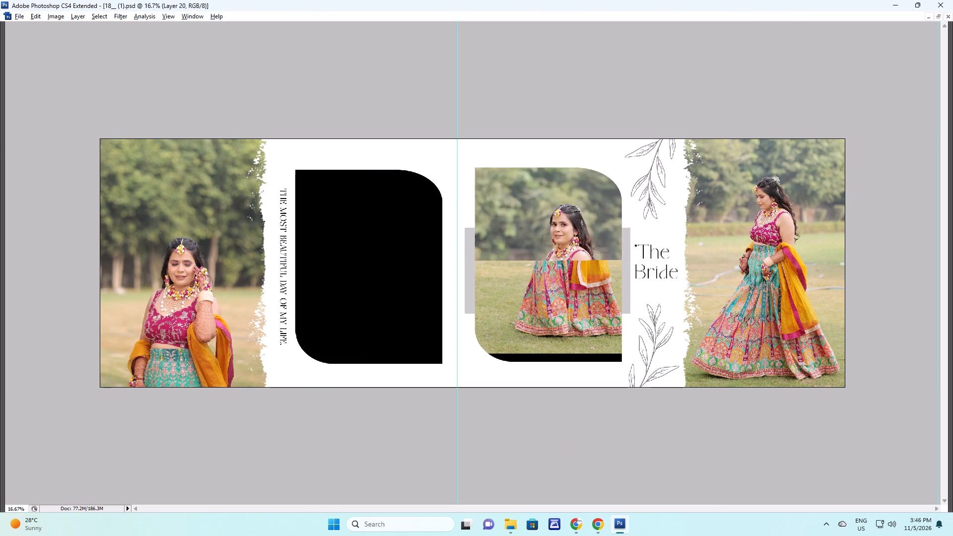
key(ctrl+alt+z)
Reposition the full-size photo so the bride's face and upper body fill the rounded frame beside "The Bride".
drag(574, 286, 635, 162)
drag(597, 229, 595, 213)
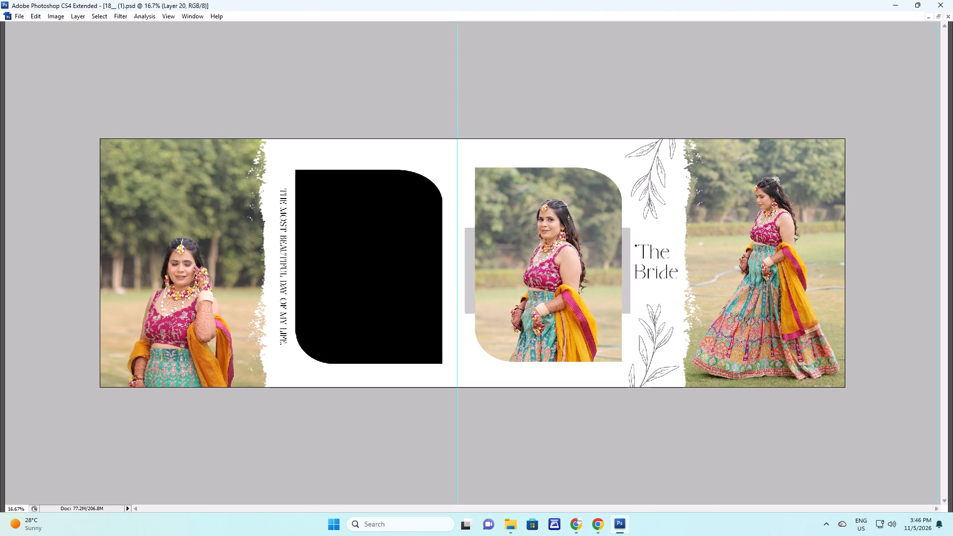
drag(595, 213, 595, 213)
Duplicate the photo, send the copy behind the frames as a background, and set its opacity to 10%.
key(alt+Left)
key(ctrl+bracketleft)
key(ctrl+bracketleft)
key(ctrl+bracketleft)
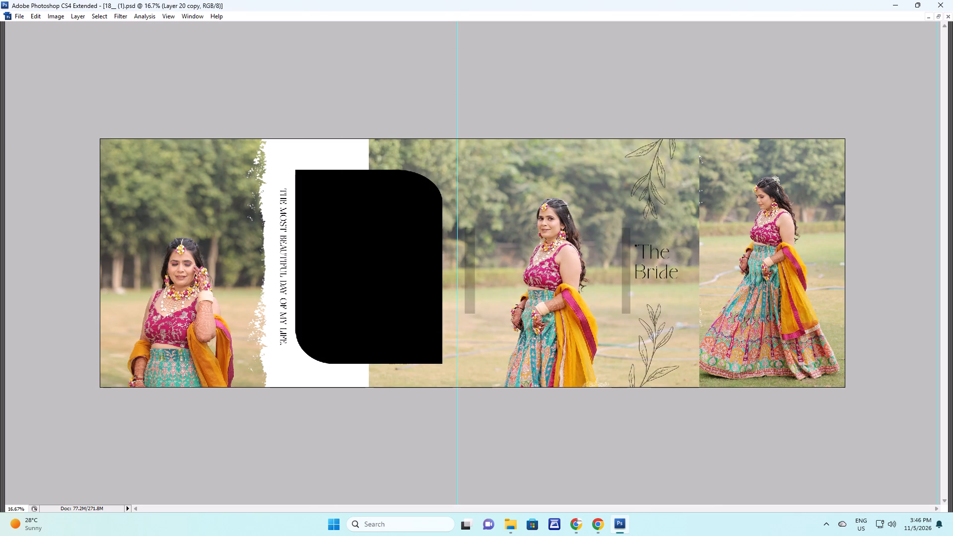
key(1)
key(v)
Soften both side edges of the faded background photo with an enlarged Eraser.
key(e)
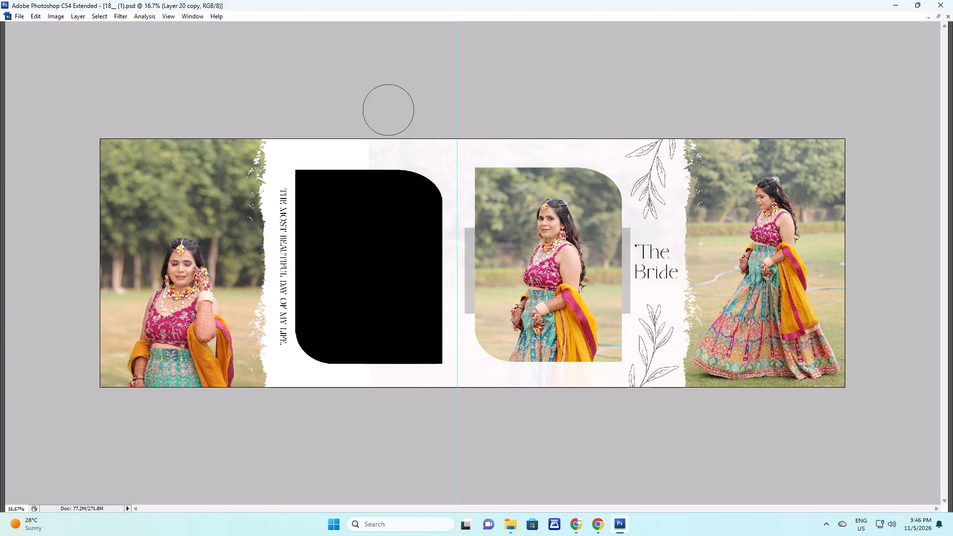
key(bracketright)
key(bracketright)
key(bracketright)
key(bracketright)
drag(390, 107, 386, 186)
key(bracketright)
drag(382, 105, 382, 370)
key(bracketright)
drag(388, 336, 461, 534)
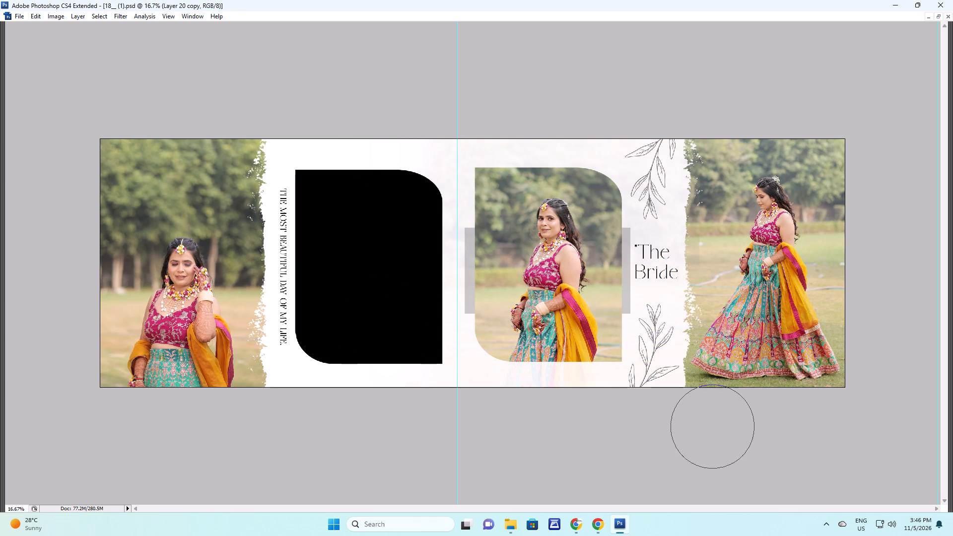
drag(708, 409, 706, 212)
drag(713, 290, 729, 72)
drag(733, 98, 715, 222)
drag(703, 134, 737, 431)
Open 3O7A9297.JPG for the remaining black rounded frame, apply the image correction and fade it to 50%.
key(v)
right_drag(392, 240, 396, 244)
click(401, 247)
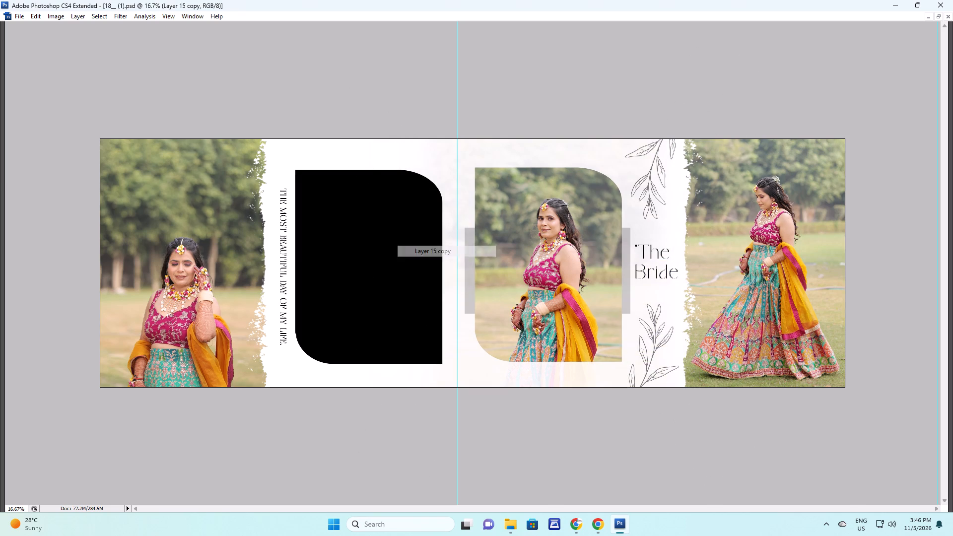
key(alt+Tab)
click(770, 436)
drag(726, 290, 766, 339)
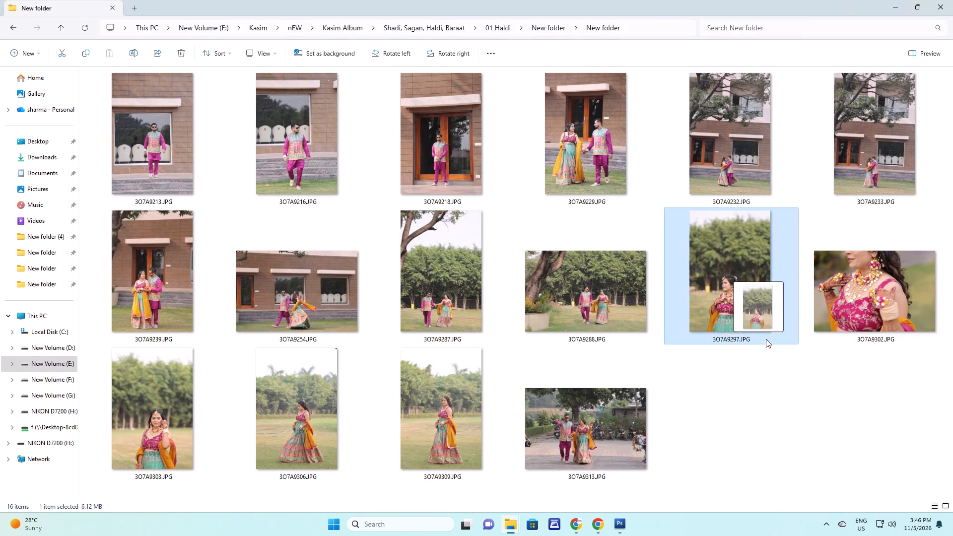
drag(766, 339, 450, 337)
key(alt+Tab)
key(shift+F3)
key(F3)
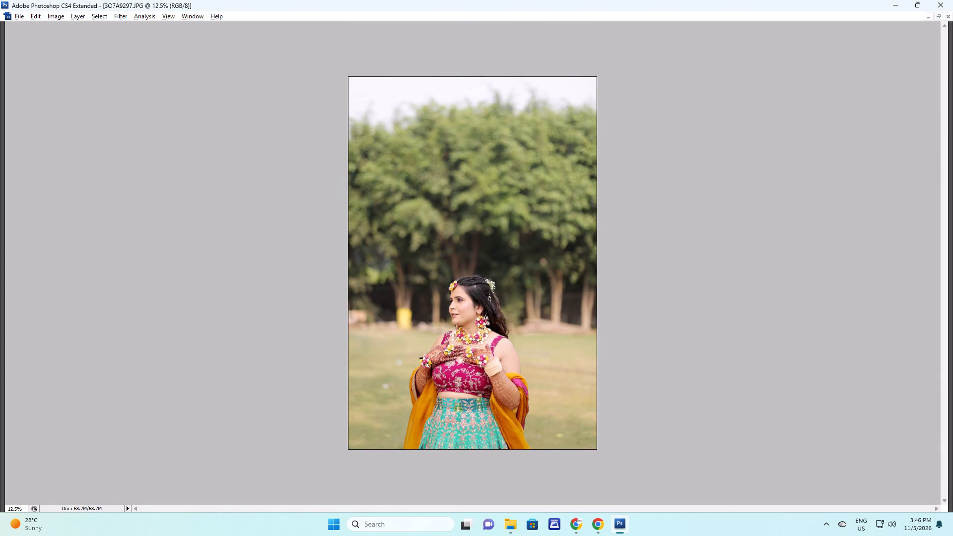
key(ctrl+shift+f)
text(50)
key(Return)
Copy the corrected photo, close it without saving, and paste it clipped into the remaining black rounded frame.
key(ctrl+a)
key(ctrl+c)
key(ctrl+w)
key(Right)
key(Return)
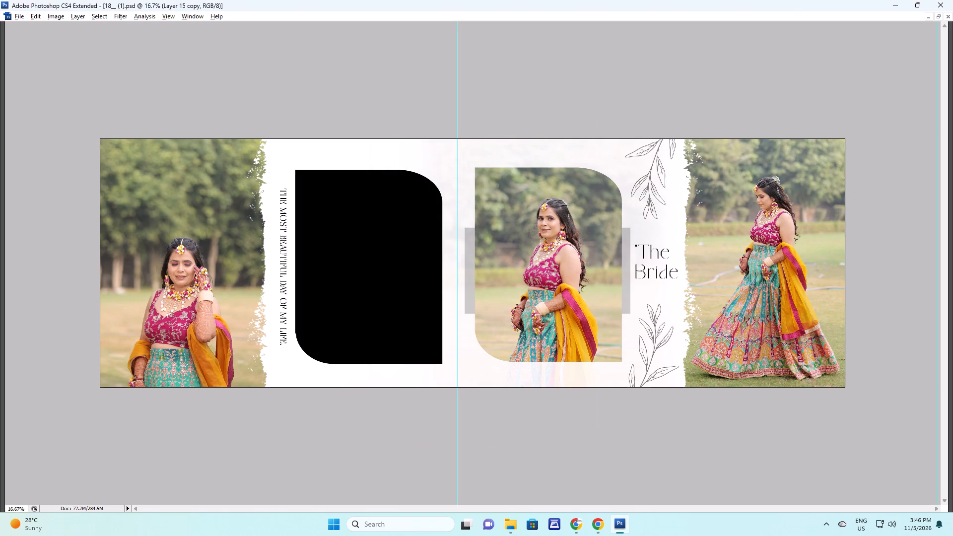
key(v)
right_drag(358, 215, 373, 222)
click(385, 231)
key(ctrl+v)
key(v)
drag(483, 336, 392, 220)
key(ctrl+g)
Scale the newly pasted photo down and position the bride within the left rounded frame.
key(ctrl+t)
ctrl+drag(443, 342, 440, 255)
alt+shift+drag(548, 432, 504, 369)
drag(480, 322, 473, 335)
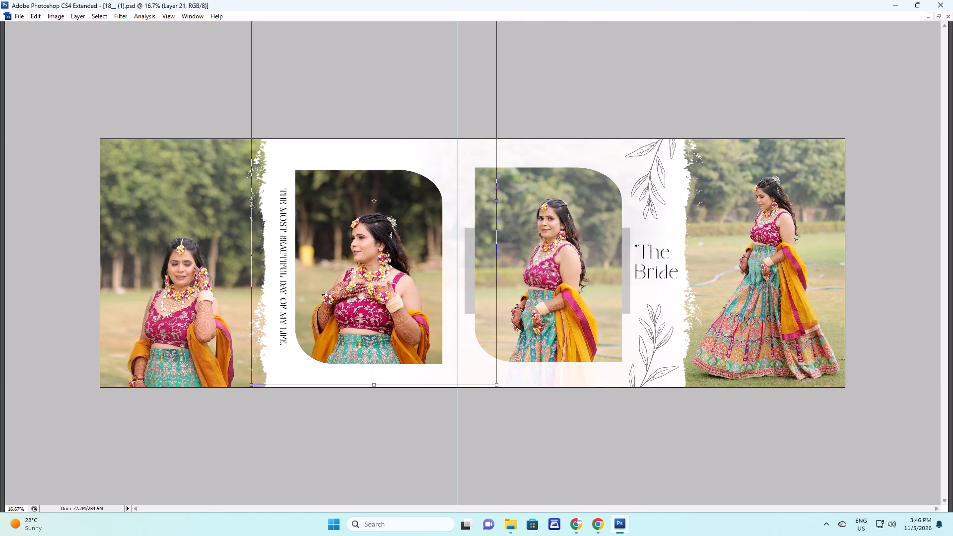
drag(473, 335, 471, 337)
key(Return)
key(v)
click(401, 310)
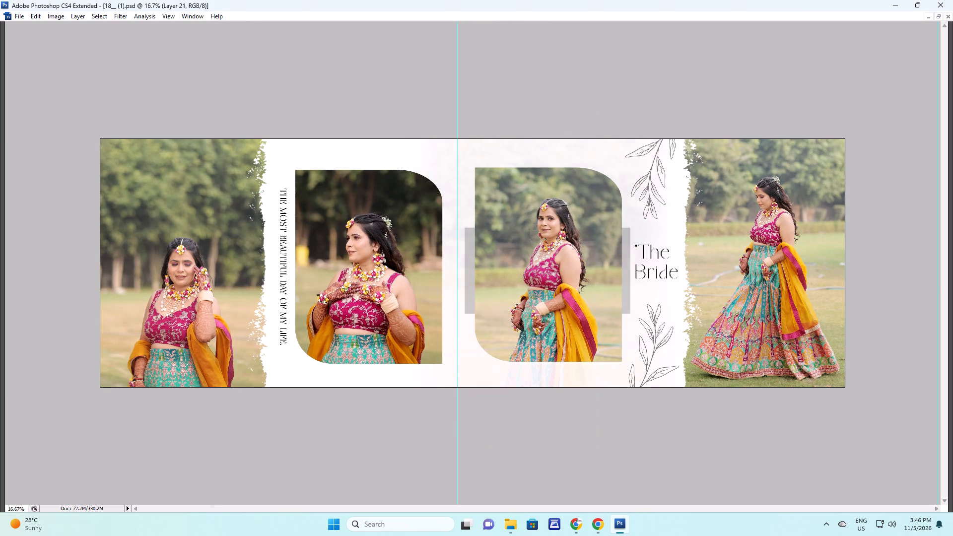
Save a copy of the bride spread as 03 in the Haldi folder inside Kasim's New folder (5).
key(ctrl+alt+s)
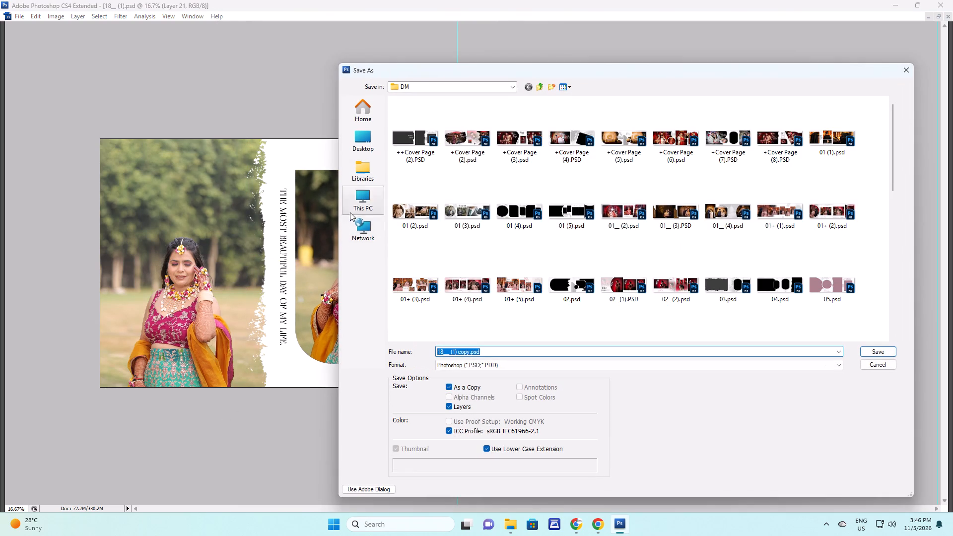
click(359, 197)
double_click(729, 143)
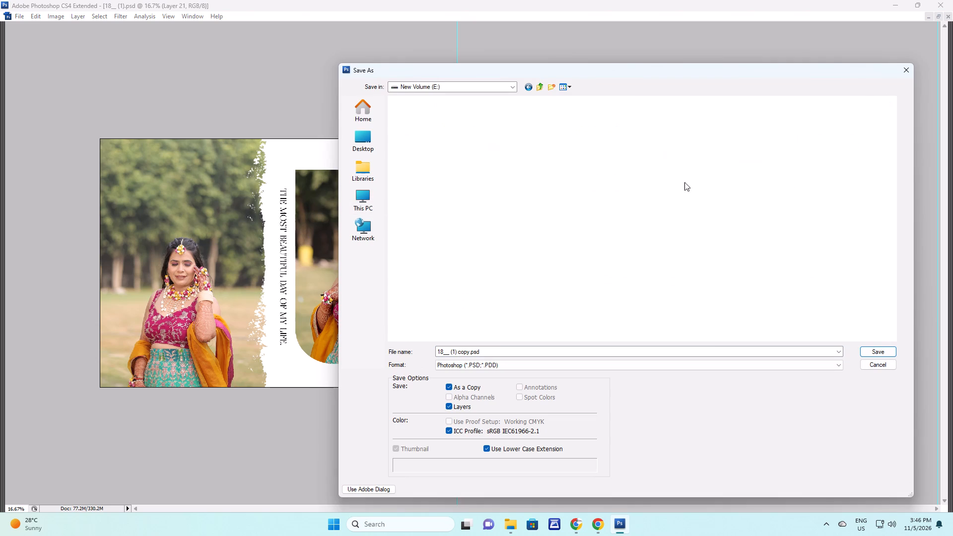
key(k)
double_click(643, 271)
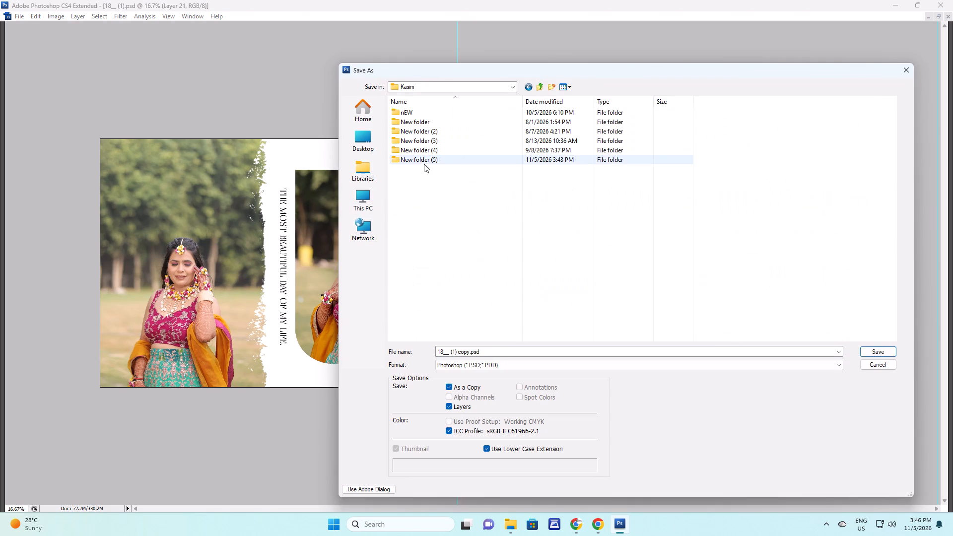
double_click(428, 161)
double_click(462, 134)
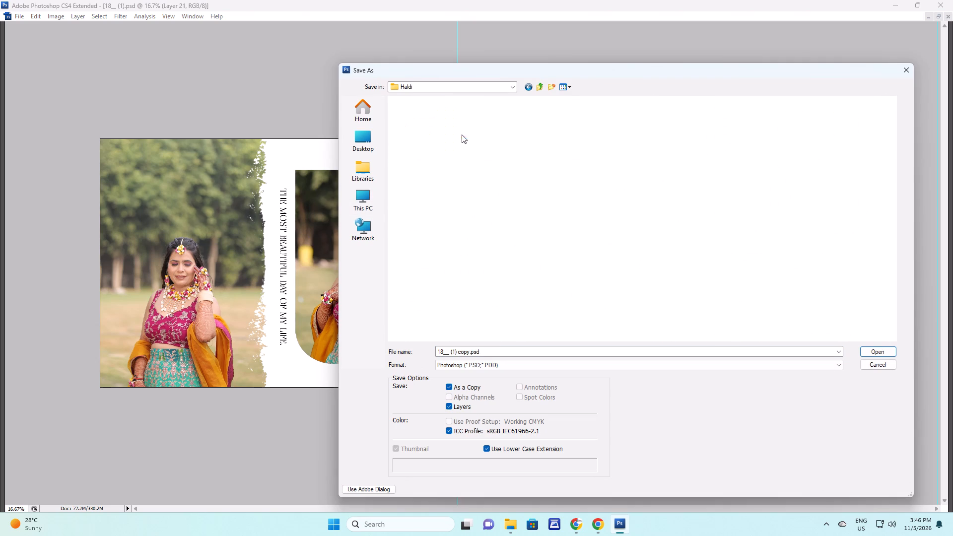
key(Tab)
key(Tab)
key(shift+Tab)
text(03)
key(Return)
key(Return)
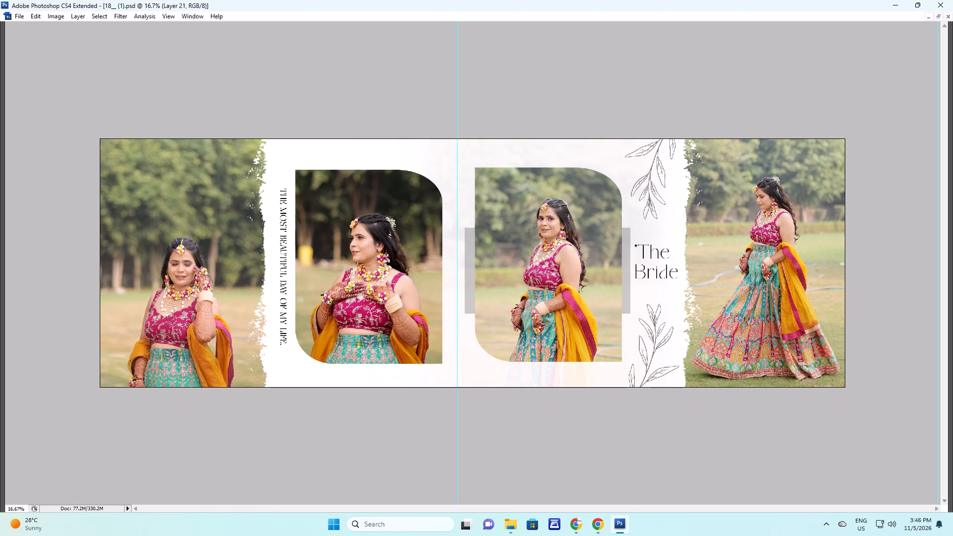
Close the 18__ (1).psd template without saving it.
key(ctrl+w)
key(Right)
key(Return)
In File Explorer, open the ring photos under 02 Ring ceremoney > New folder and select 364A0001.JPG.
key(alt+Tab)
click(633, 212)
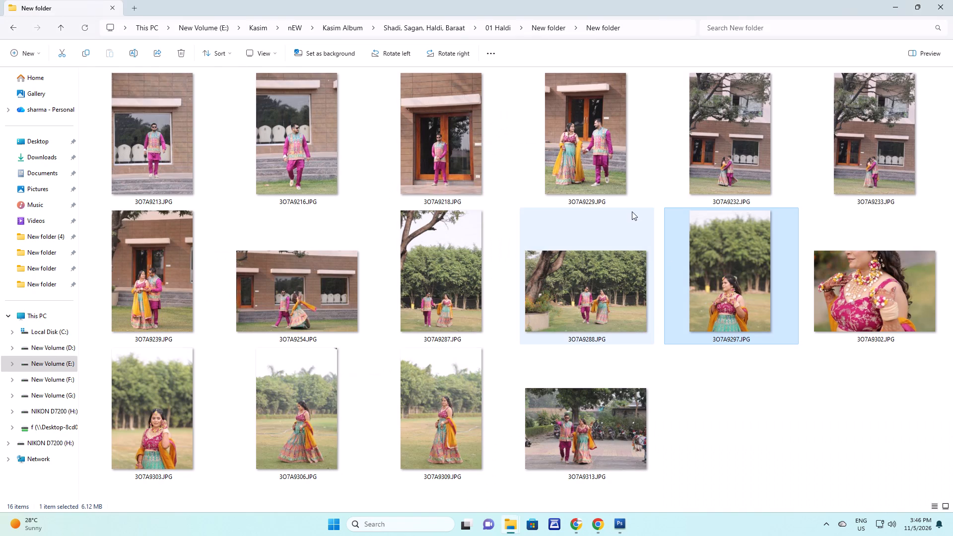
click(240, 177)
click(160, 163)
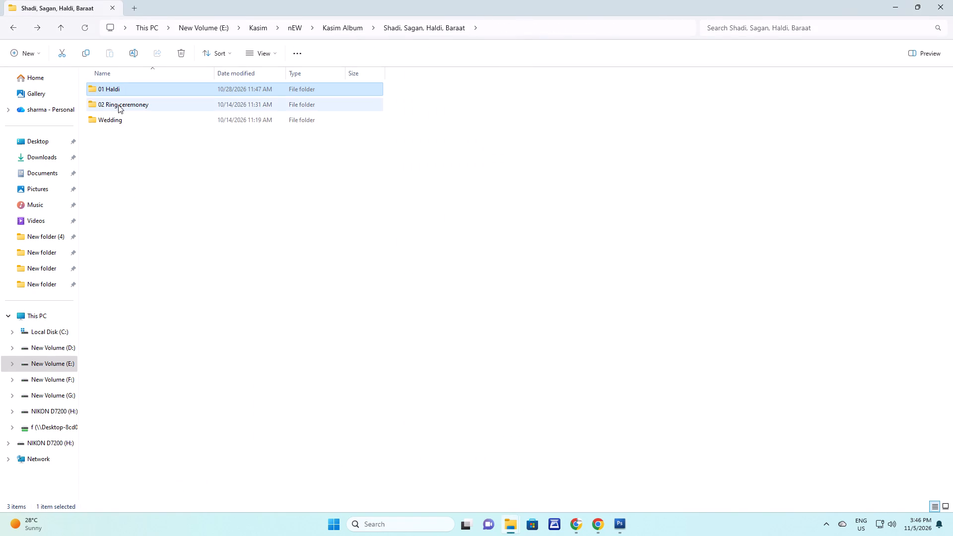
double_click(119, 105)
double_click(125, 92)
click(132, 106)
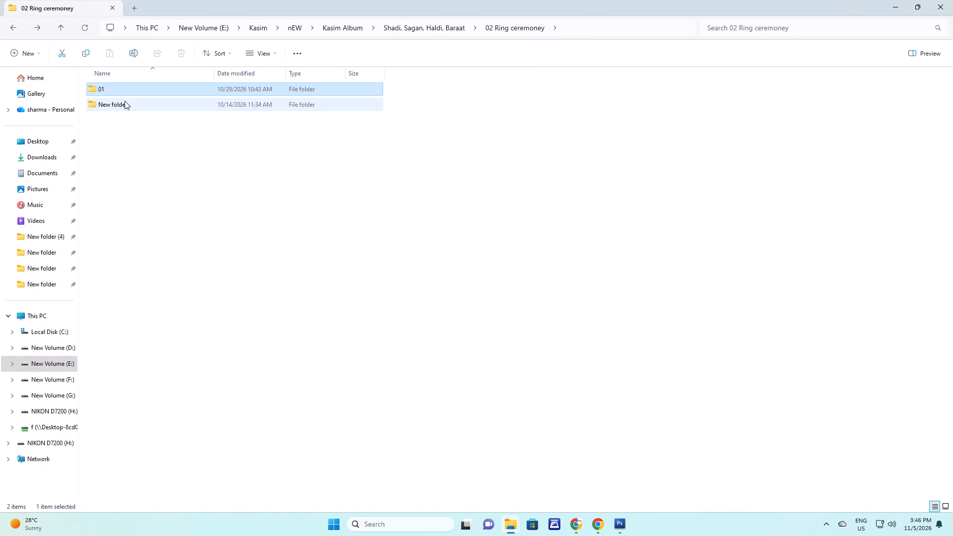
double_click(125, 101)
double_click(116, 97)
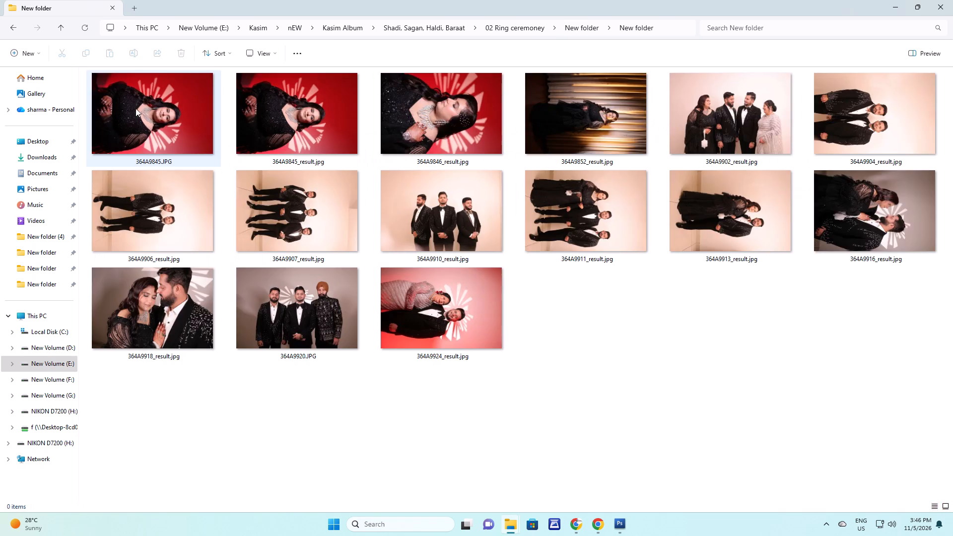
click(203, 127)
ctrl+scroll(310, 195, up, 11)
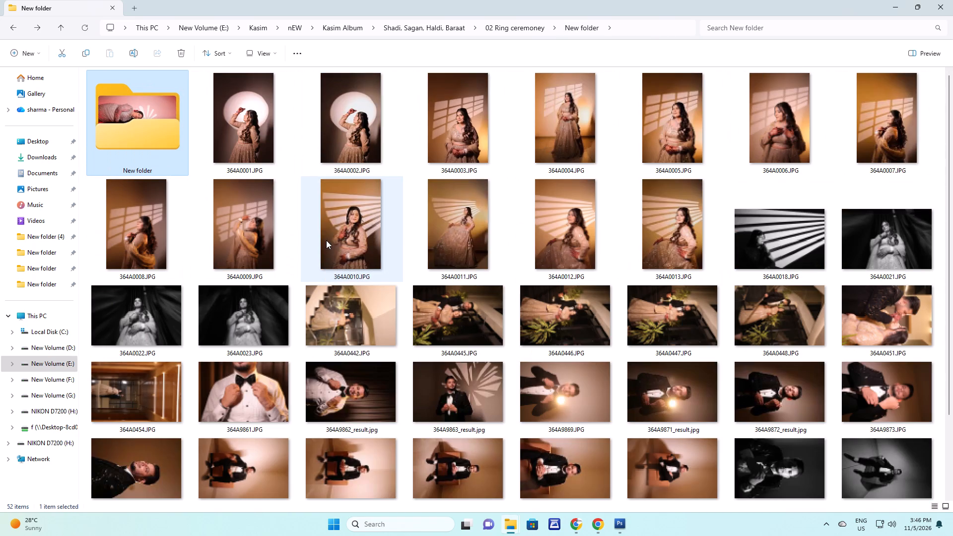
click(242, 132)
Compare the PSD templates in the DM folder with the ring ceremony photos to choose the next layout.
key(alt+Tab)
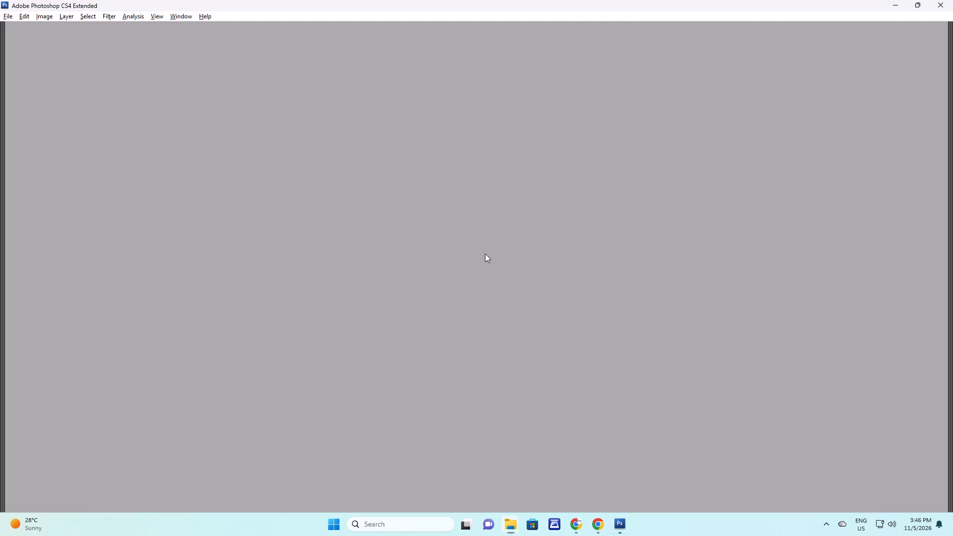
key(alt+Tab)
key(alt+Tab)
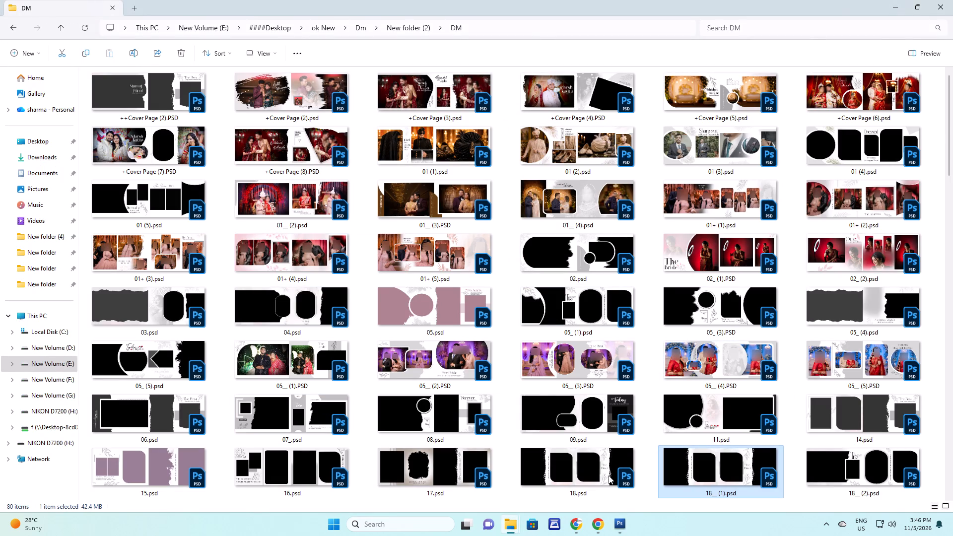
scroll(620, 410, down, 1)
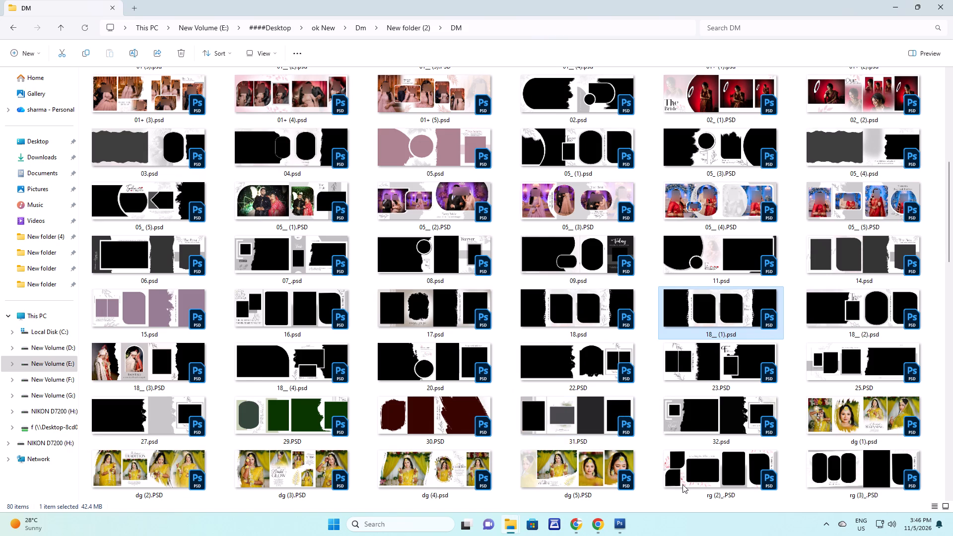
scroll(749, 473, down, 2)
right_click(659, 481)
click(692, 380)
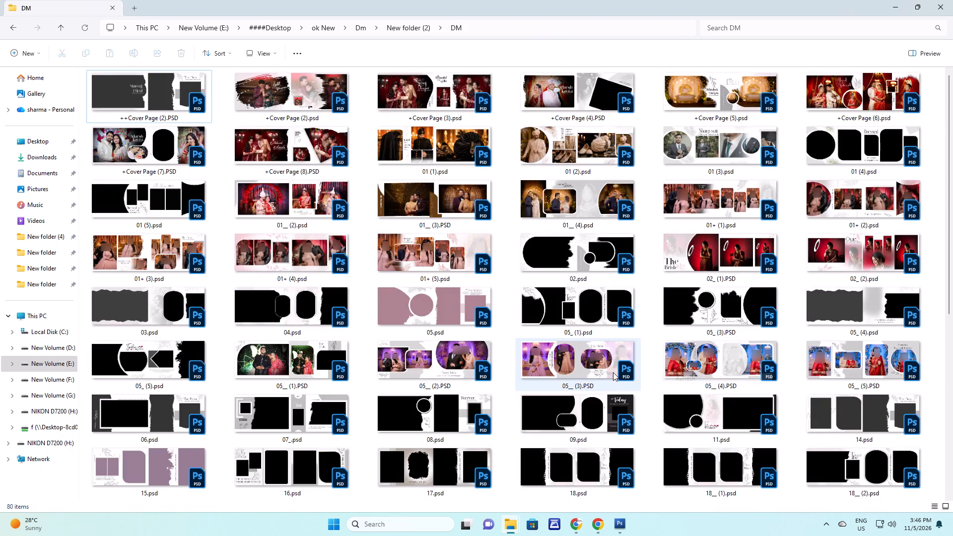
key(alt+Tab)
key(alt+Tab)
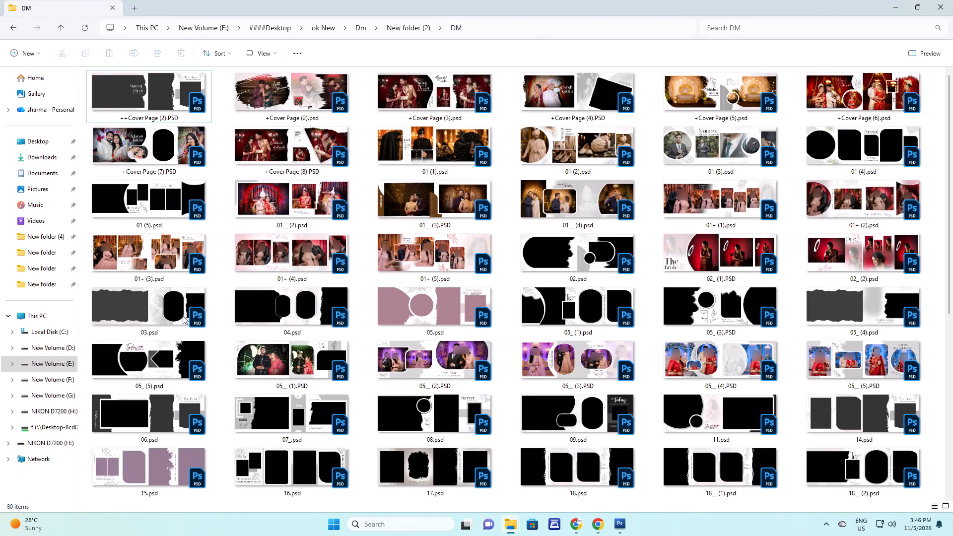
click(286, 309)
key(alt+Tab)
key(alt+Tab)
key(alt+Tab)
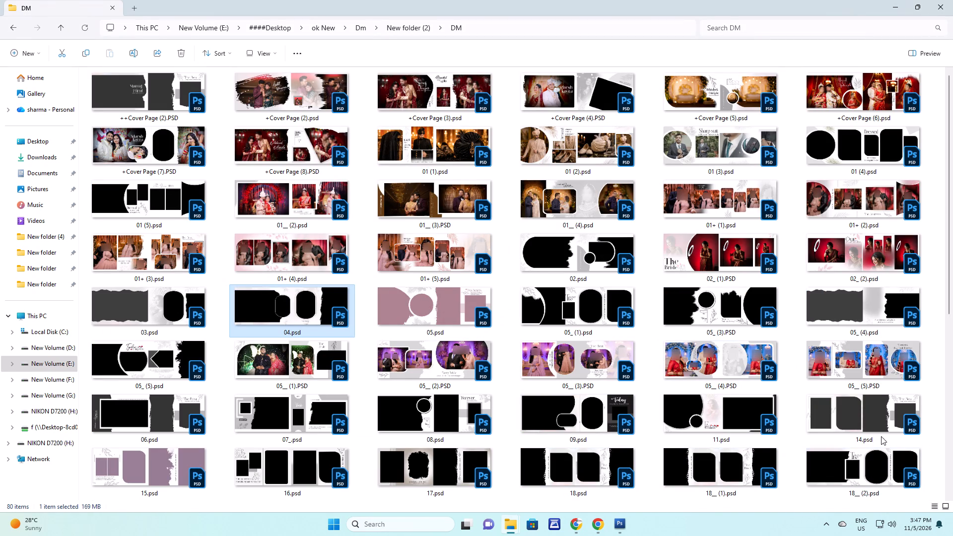
scroll(770, 307, up, 2)
key(alt+Tab)
scroll(496, 296, down, 1)
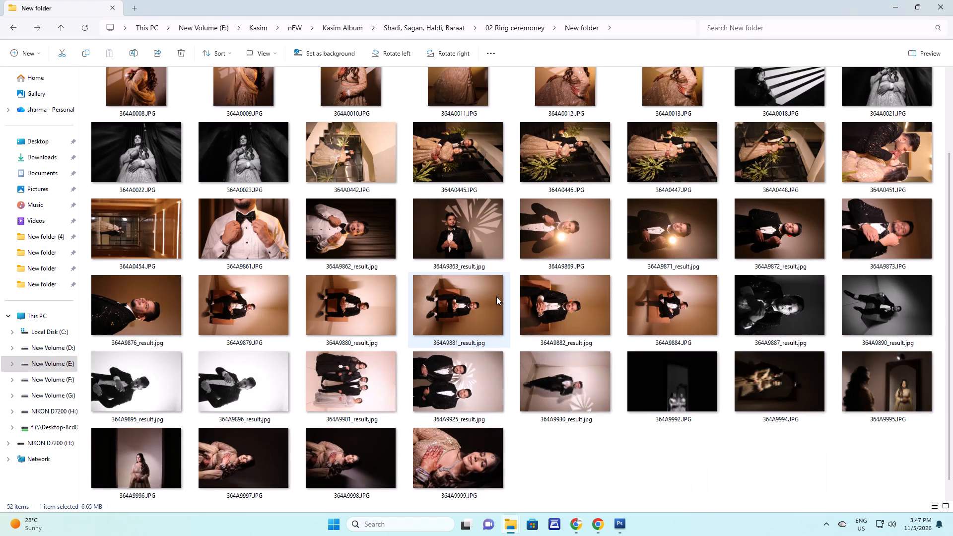
scroll(496, 296, up, 1)
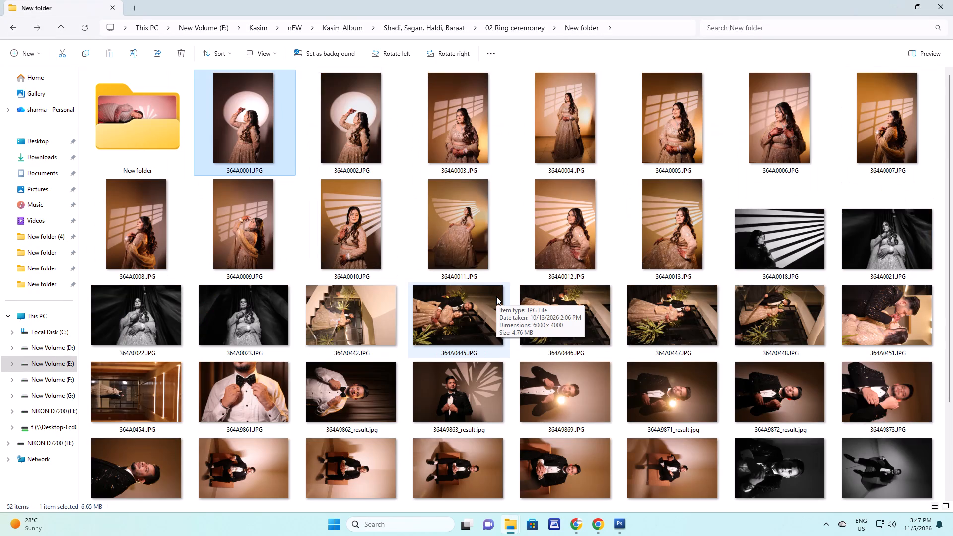
scroll(496, 296, down, 1)
click(496, 296)
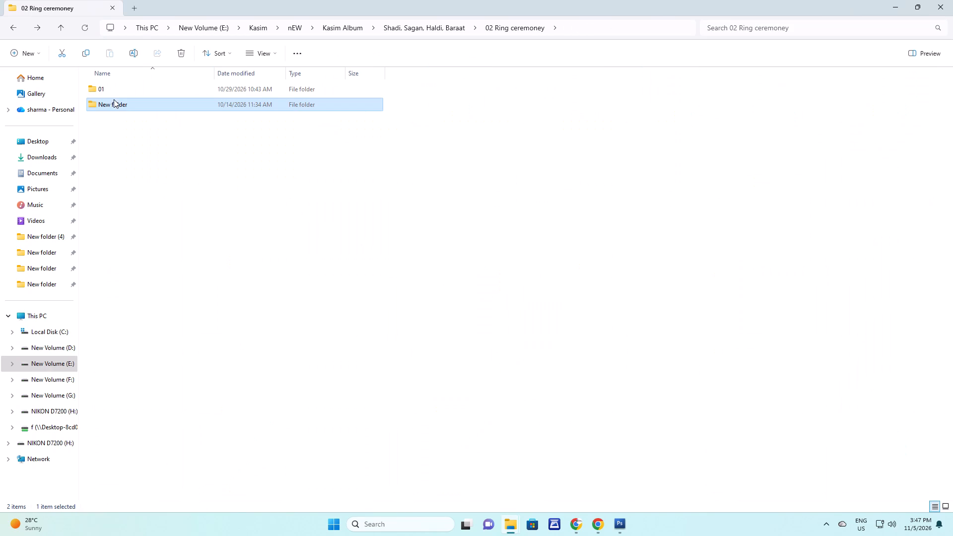
double_click(117, 105)
Open the +Cover Page (4).PSD template from the DM folder in Photoshop.
key(alt+Tab)
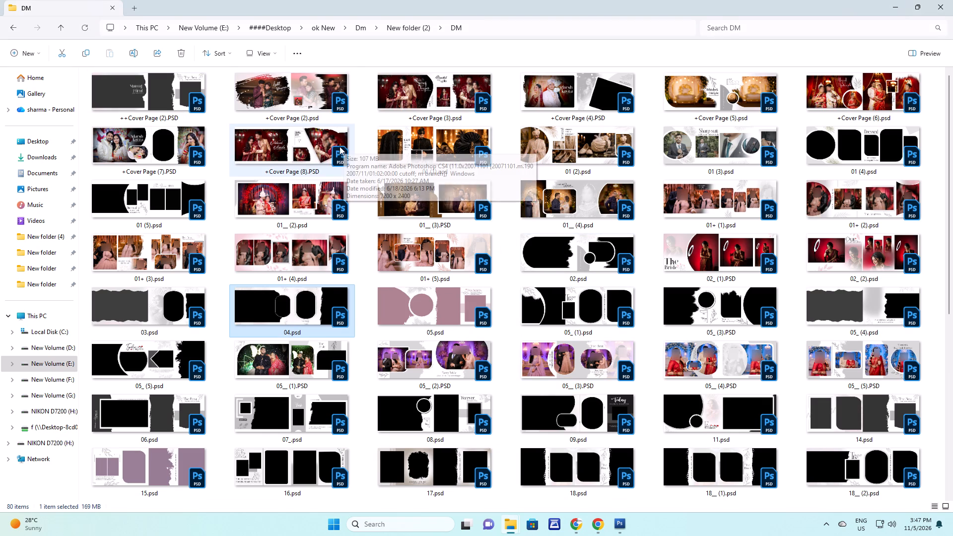
drag(592, 96, 434, 323)
key(alt+Tab)
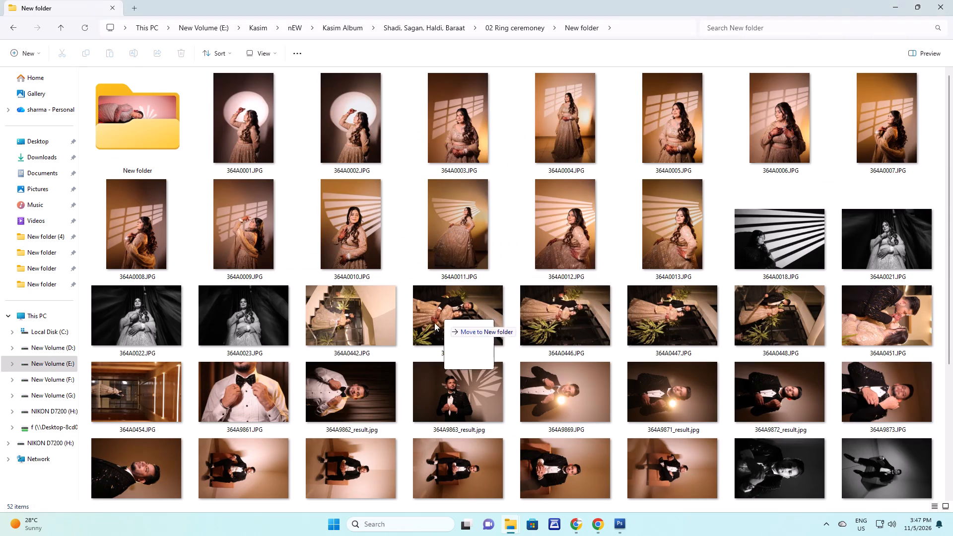
drag(434, 323, 431, 323)
key(alt+Tab)
key(alt+Tab)
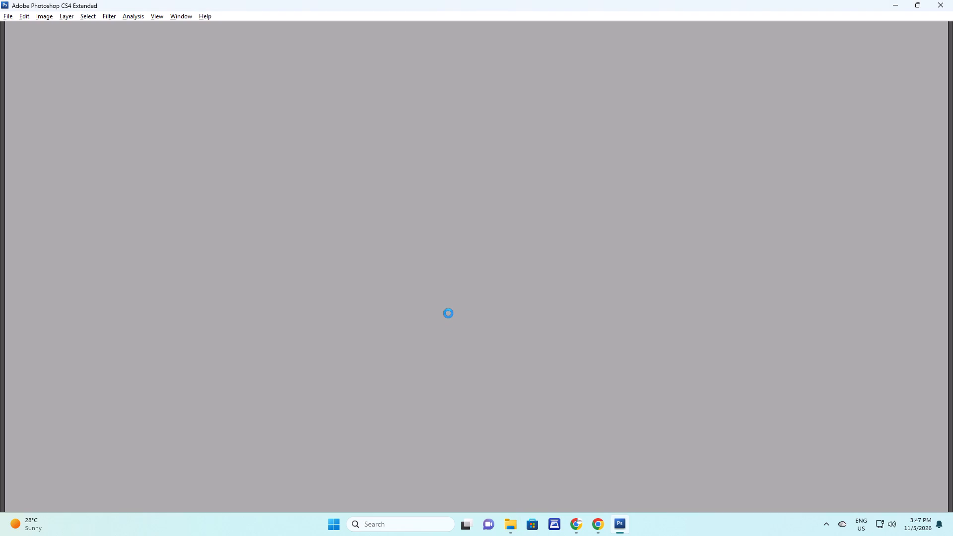
Delete the sample couple photo from the large black frame on the cover's left page.
key(space)
key(v)
right_drag(283, 263, 288, 265)
click(292, 268)
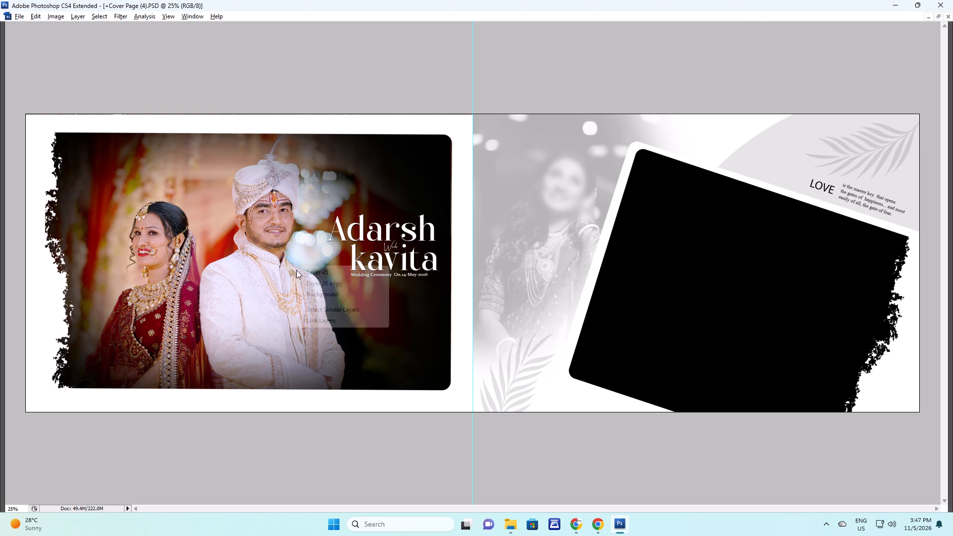
key(F5)
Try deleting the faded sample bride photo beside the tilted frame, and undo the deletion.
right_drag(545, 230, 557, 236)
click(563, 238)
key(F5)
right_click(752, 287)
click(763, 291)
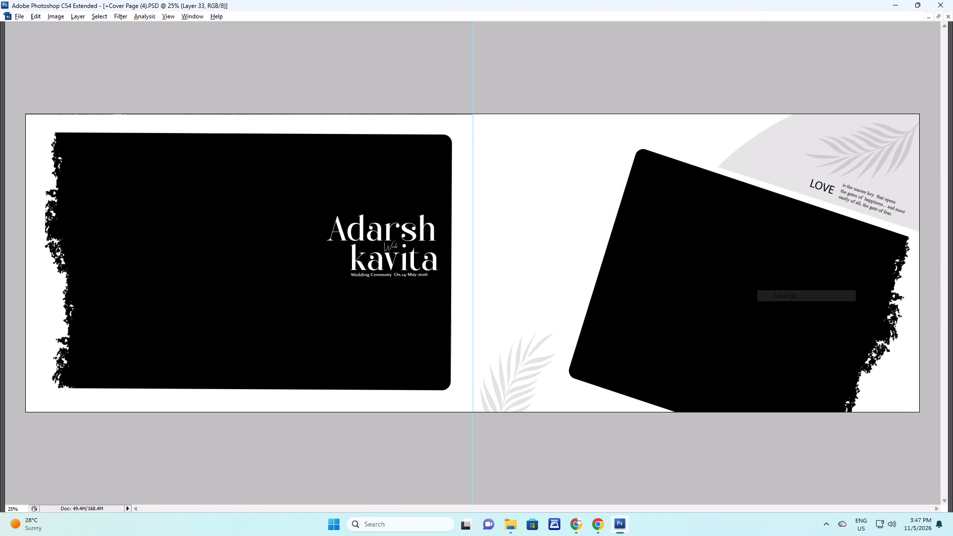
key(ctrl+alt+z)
Select the tilted frame's layer, and then the layer of the large black frame on the left page.
right_click(755, 277)
click(767, 281)
right_drag(257, 272, 262, 274)
click(269, 278)
Examine the ring ceremony photos for a cover picture, previewing couple shots 364A0445.JPG and 364A0448.JPG.
key(alt+Tab)
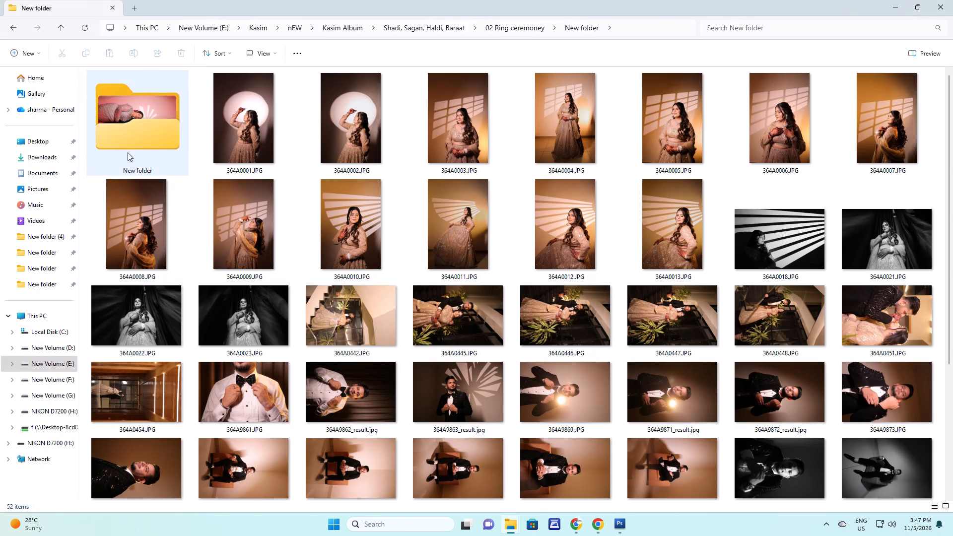
double_click(128, 129)
click(383, 236)
scroll(534, 279, down, 1)
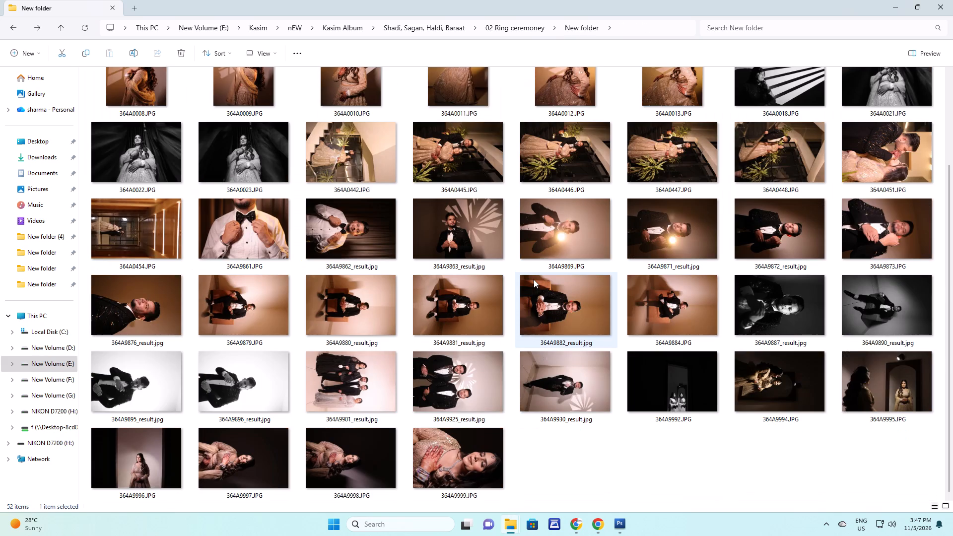
scroll(621, 368, up, 1)
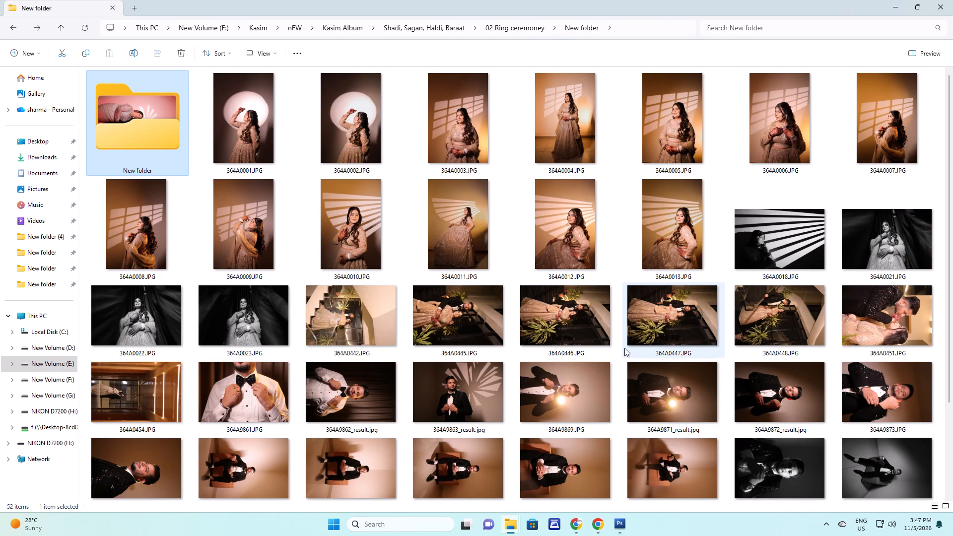
double_click(470, 323)
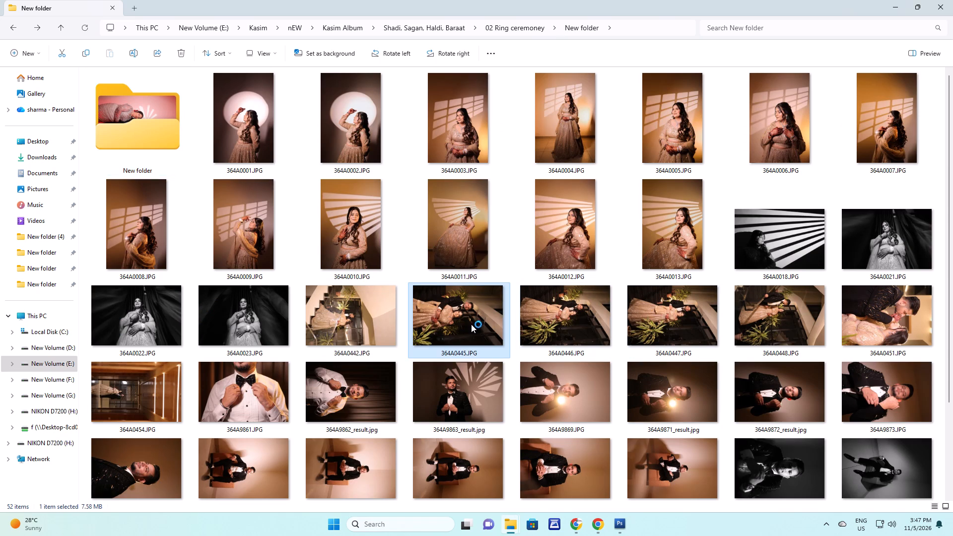
key(Right)
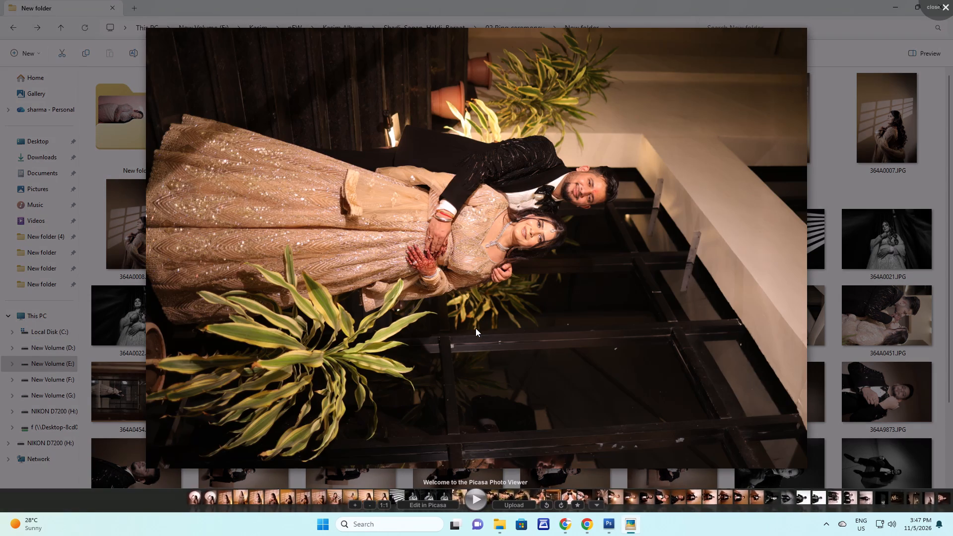
key(Escape)
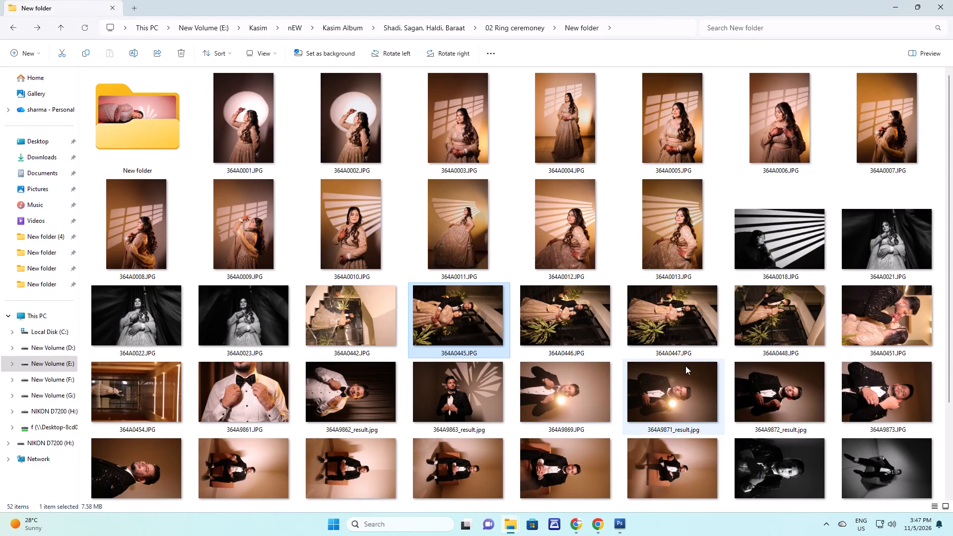
double_click(763, 321)
scroll(545, 284, up, 3)
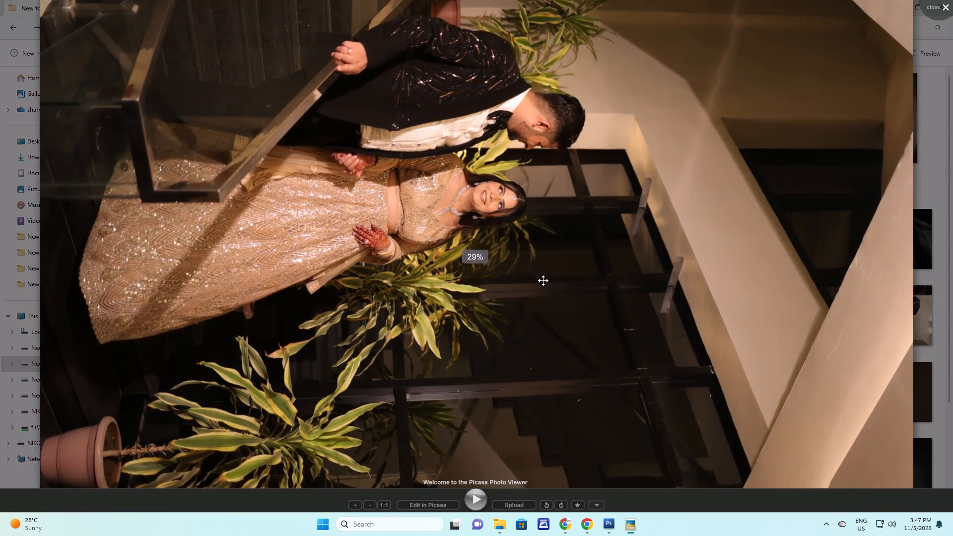
key(Escape)
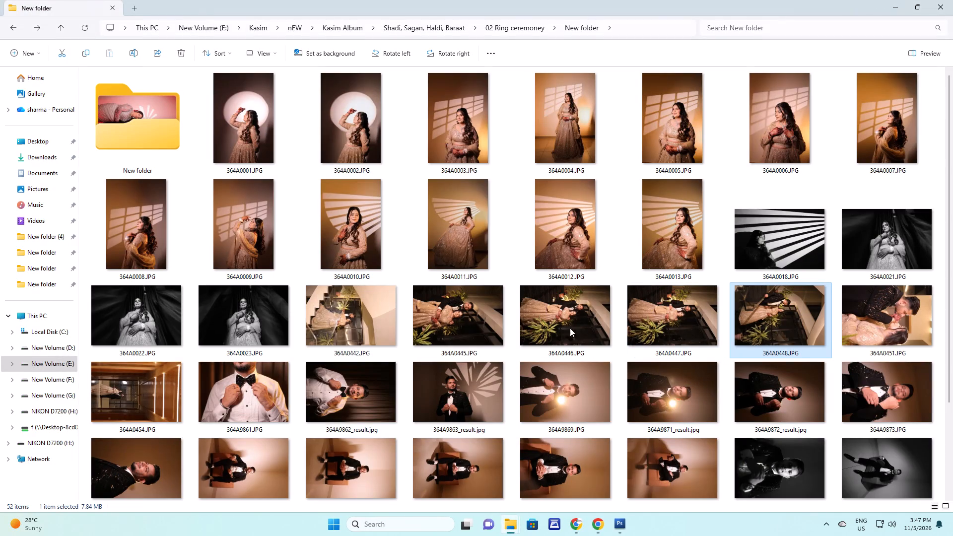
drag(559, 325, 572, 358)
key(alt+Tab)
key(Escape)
Examine more ring ceremony couple shots for the cover, previewing 364A0454.JPG and 364A0442.JPG enlarged.
key(alt+Tab)
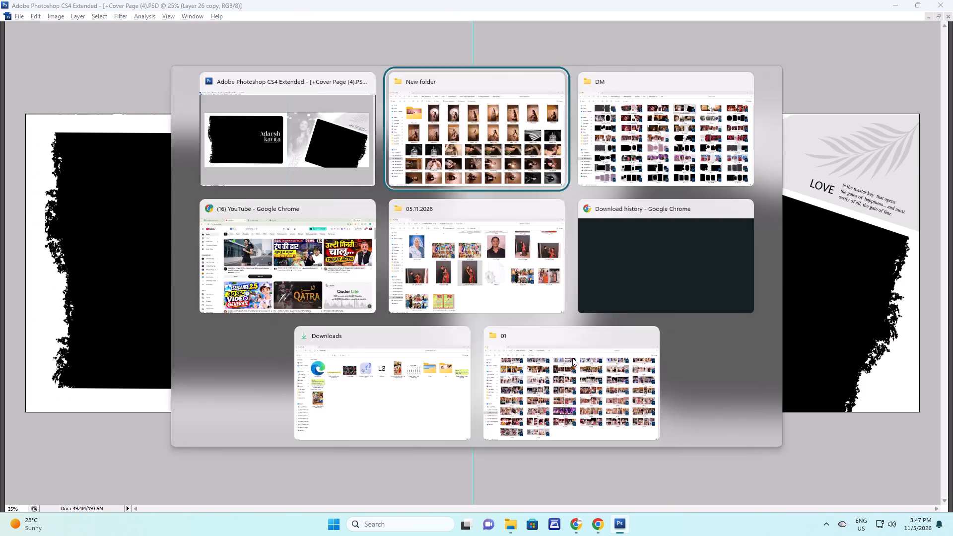
double_click(96, 390)
scroll(464, 213, up, 5)
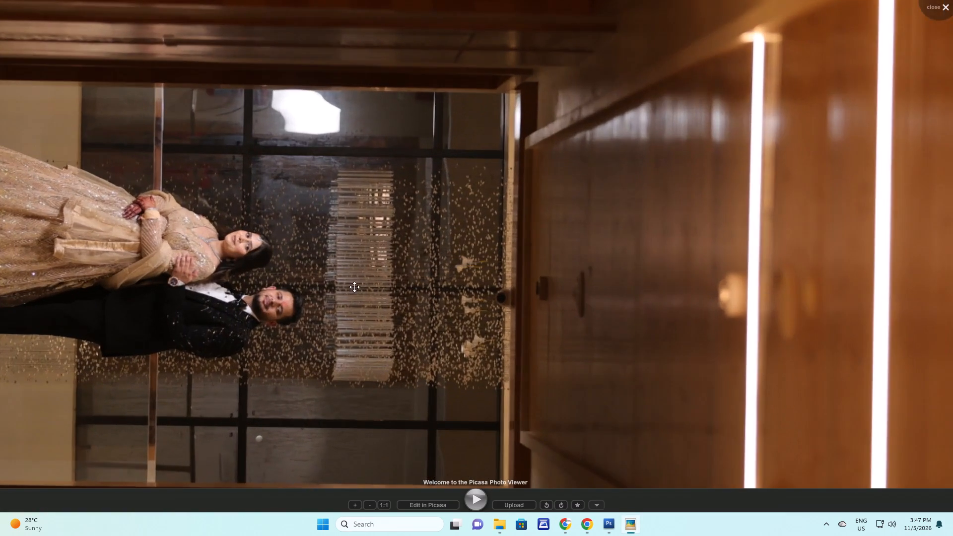
scroll(224, 300, up, 4)
drag(206, 296, 555, 247)
click(952, 0)
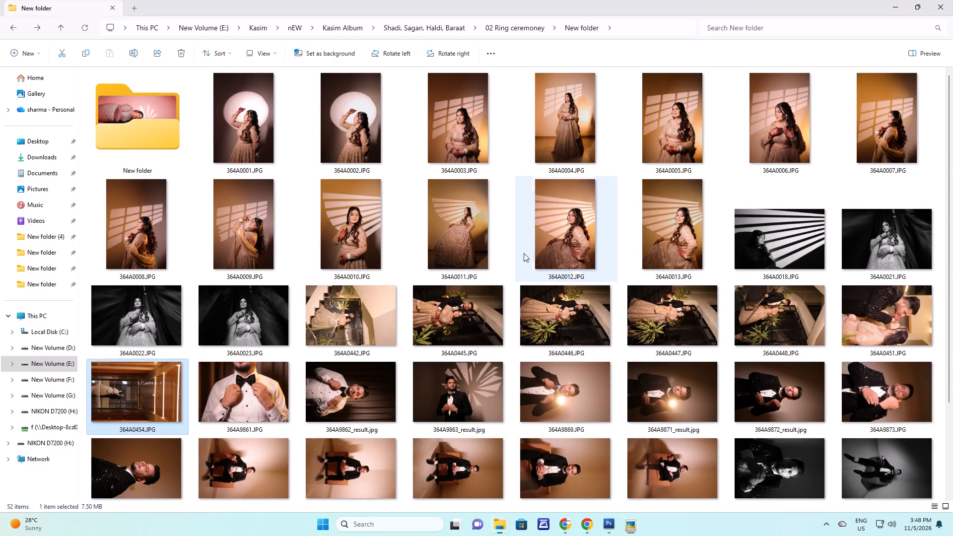
key(alt+Tab)
key(alt+Tab)
key(alt+Tab)
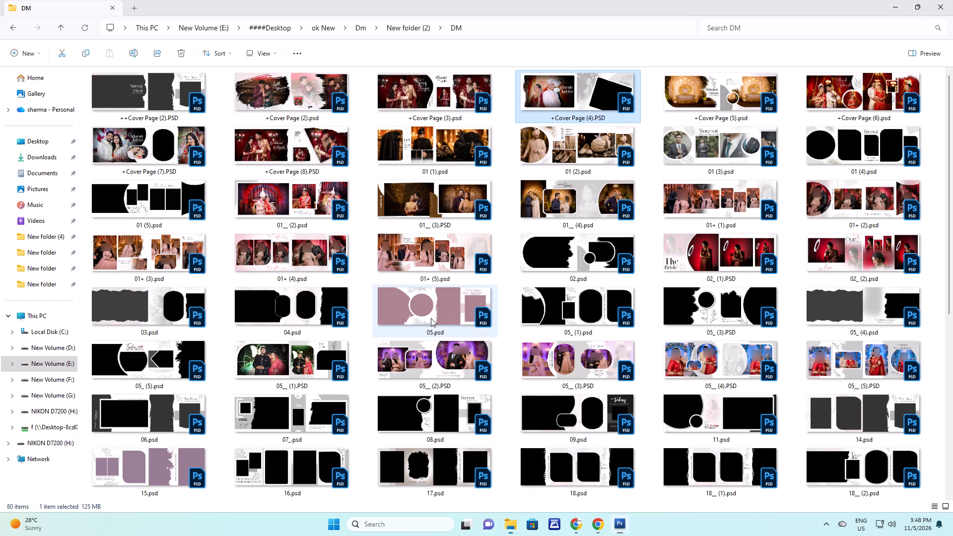
key(alt+Tab)
key(alt+Tab)
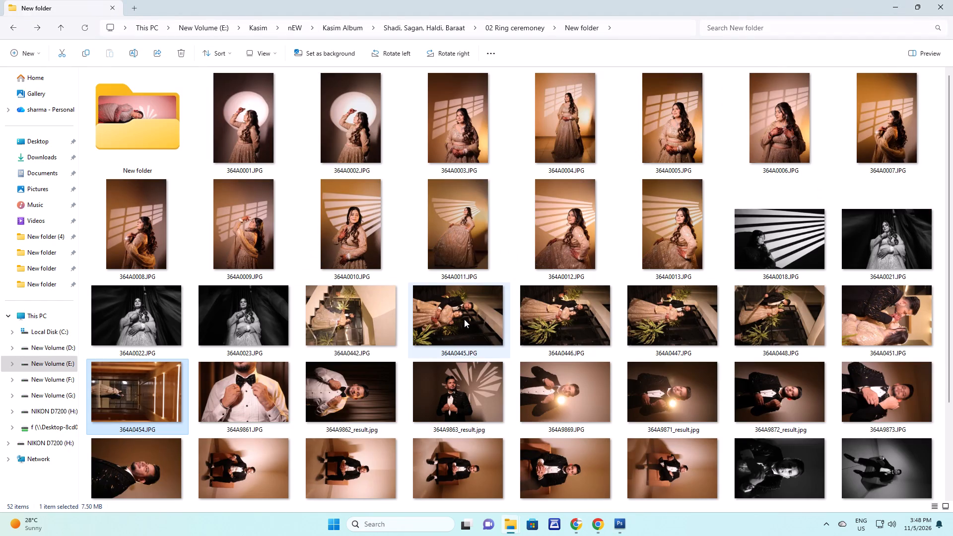
double_click(333, 329)
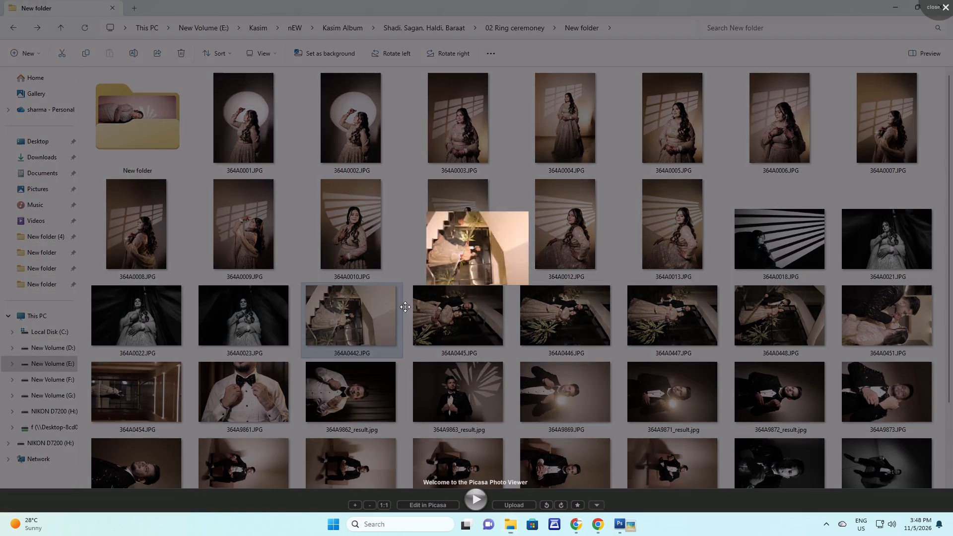
scroll(388, 331, up, 4)
click(952, 0)
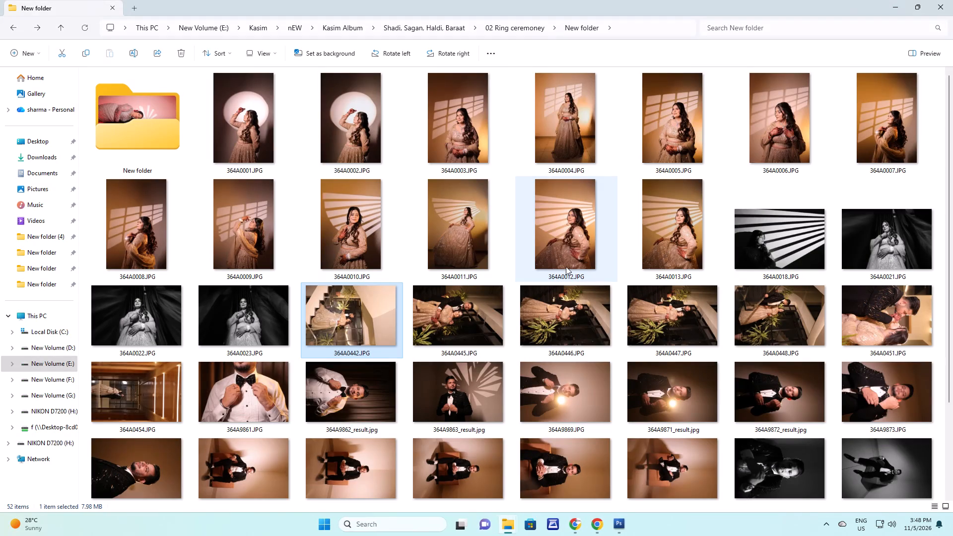
Open the ring ceremony photo 364A0446.JPG in Photoshop and rotate it 90° counterclockwise.
drag(552, 329, 359, 336)
key(alt+Tab)
key(alt+Tab)
key(alt+Tab)
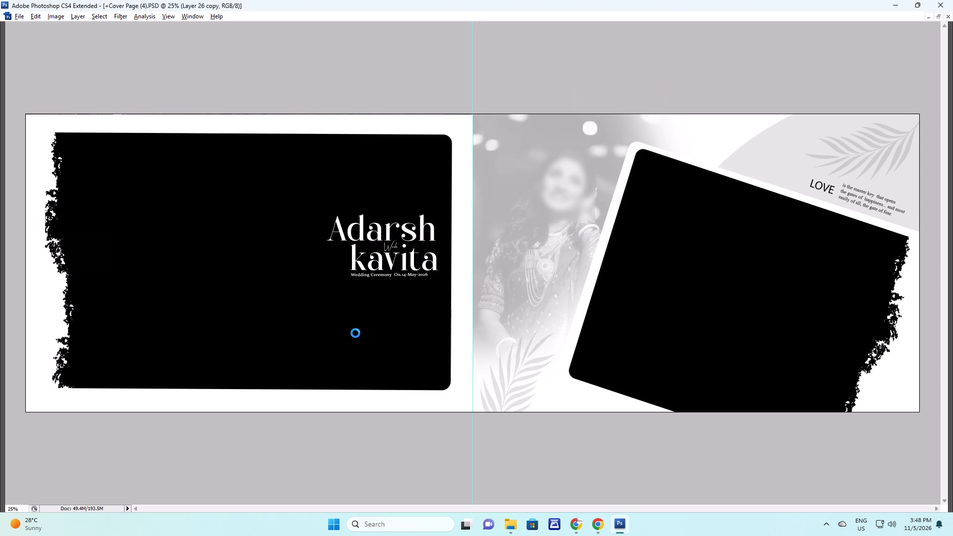
key(alt+i)
key(alt+e)
key(Down)
key(Down)
key(Return)
Examine the couple's faces in 364A0446.JPG at high magnification.
key(ctrl+plus)
key(ctrl+plus)
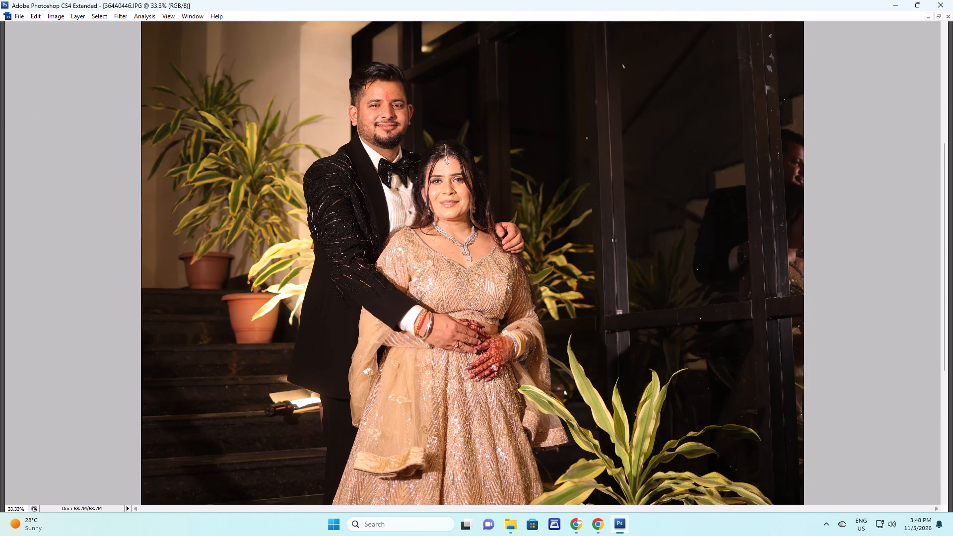
key(space)
drag(448, 260, 454, 371)
key(space)
ctrl+drag(425, 212, 519, 395)
drag(450, 298, 492, 424)
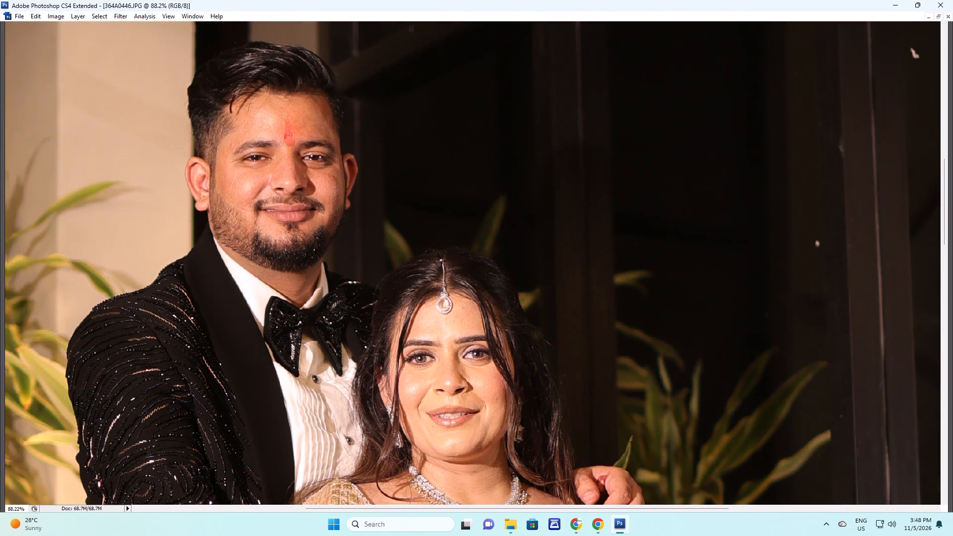
key(alt+Tab)
key(alt+Tab)
key(space)
key(space)
key(space)
key(space)
key(space)
drag(313, 220, 326, 272)
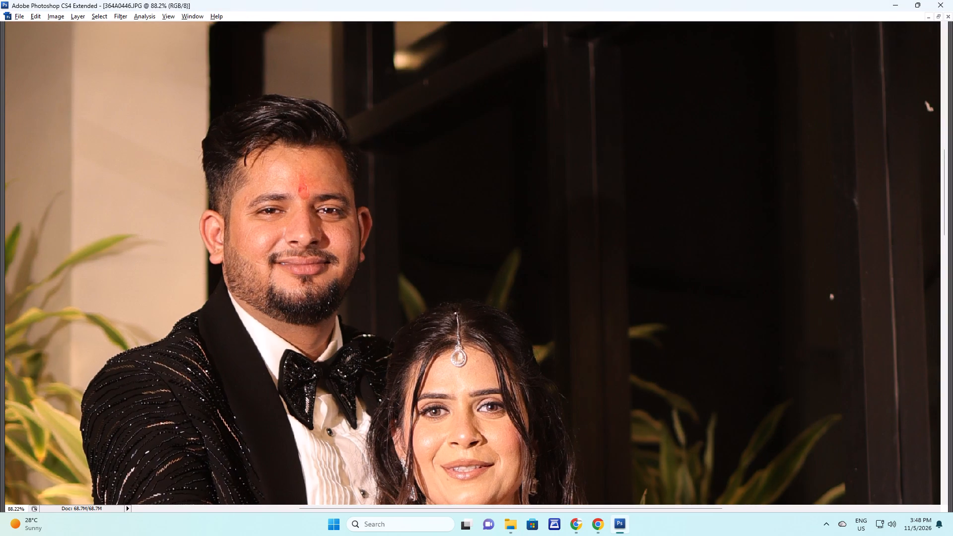
key(space)
alt+click(369, 264)
Preview the ring ceremony photo 364A0447.JPG, open it in Photoshop and rotate it 90° counterclockwise.
key(alt+Tab)
key(alt+Tab)
key(alt+Tab)
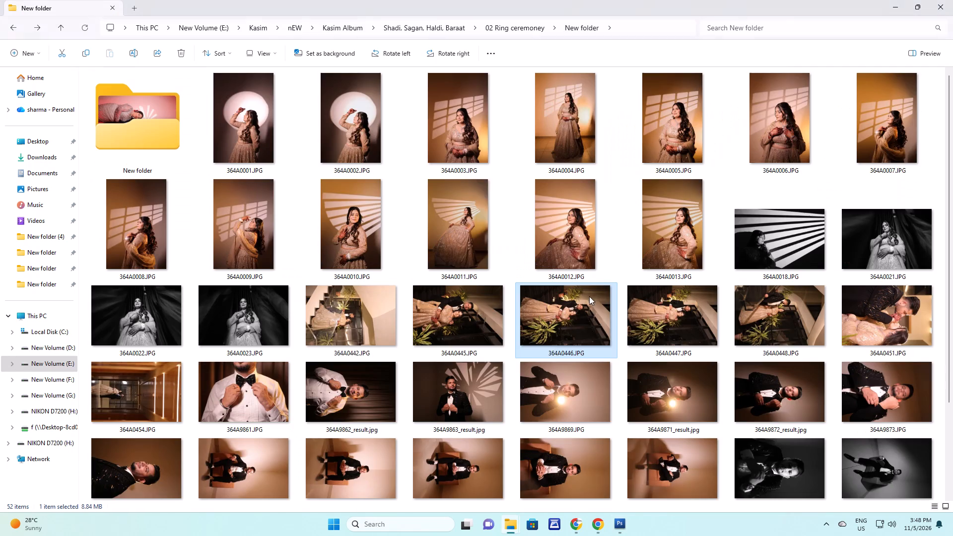
double_click(653, 333)
scroll(610, 238, up, 6)
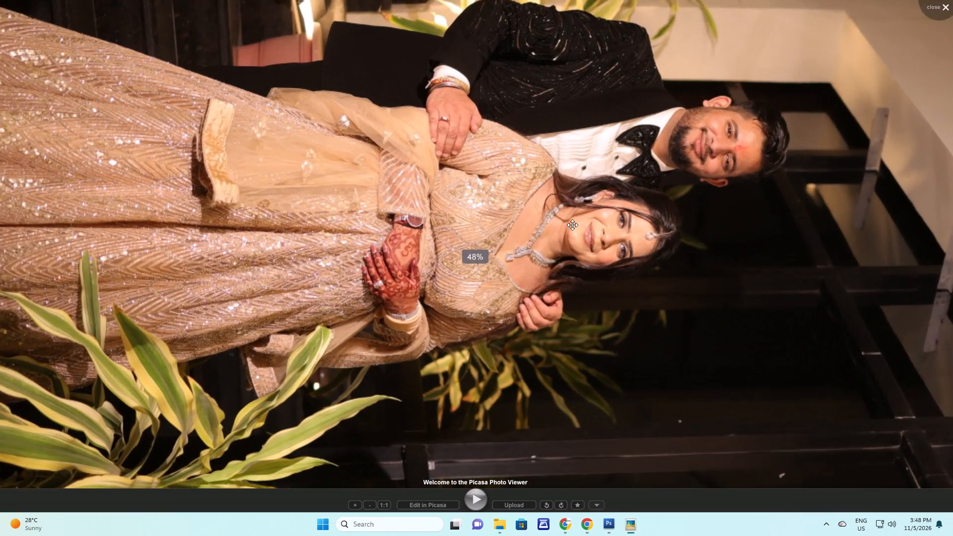
click(572, 225)
click(952, 0)
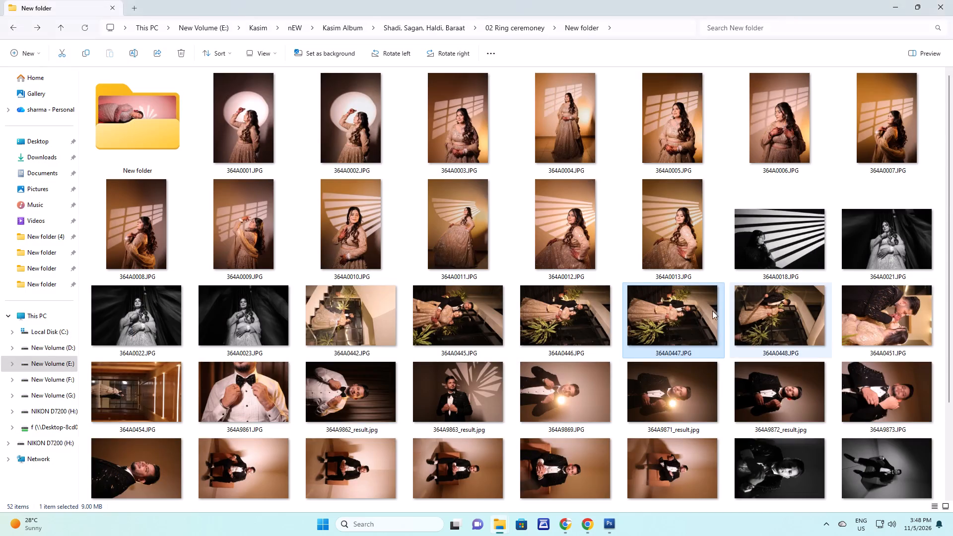
drag(683, 316, 415, 352)
key(alt+Tab)
key(alt+Tab)
key(alt+Tab)
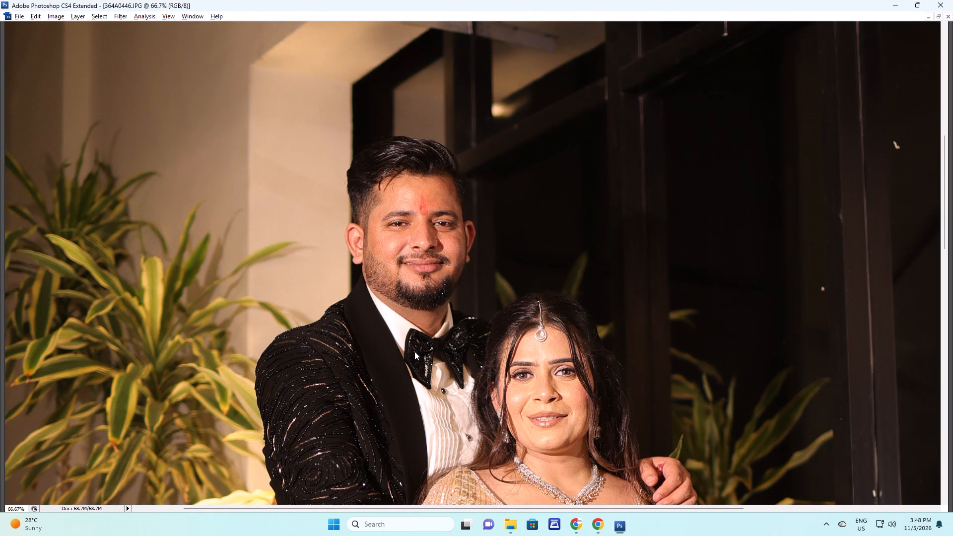
key(alt+i)
key(alt+e)
key(Down)
key(Down)
key(Return)
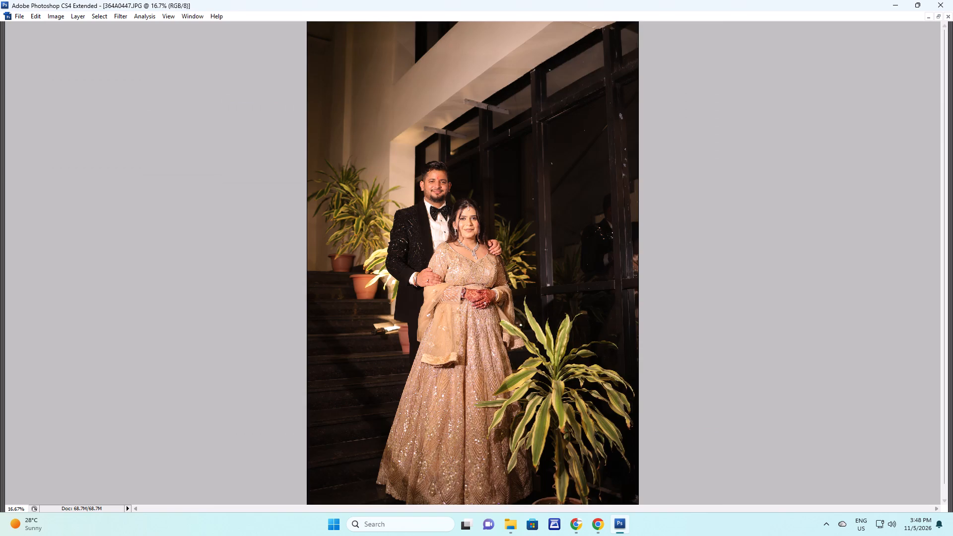
Compare 364A0447.JPG with 364A0446.JPG side by side in floating windows, with both couples in view.
key(ctrl+plus)
key(ctrl+6)
key(ctrl+plus)
key(f)
key(f)
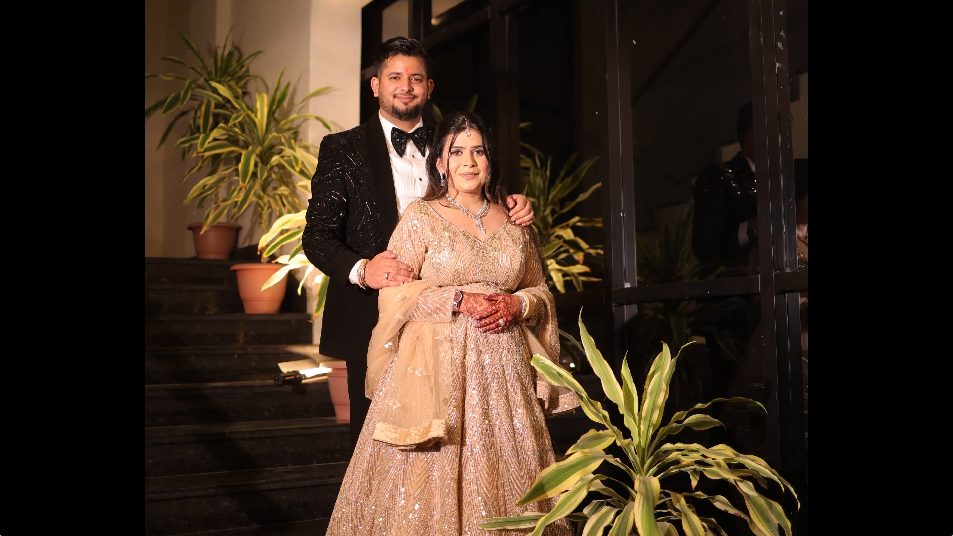
key(f)
drag(318, 40, 822, 86)
click(412, 195)
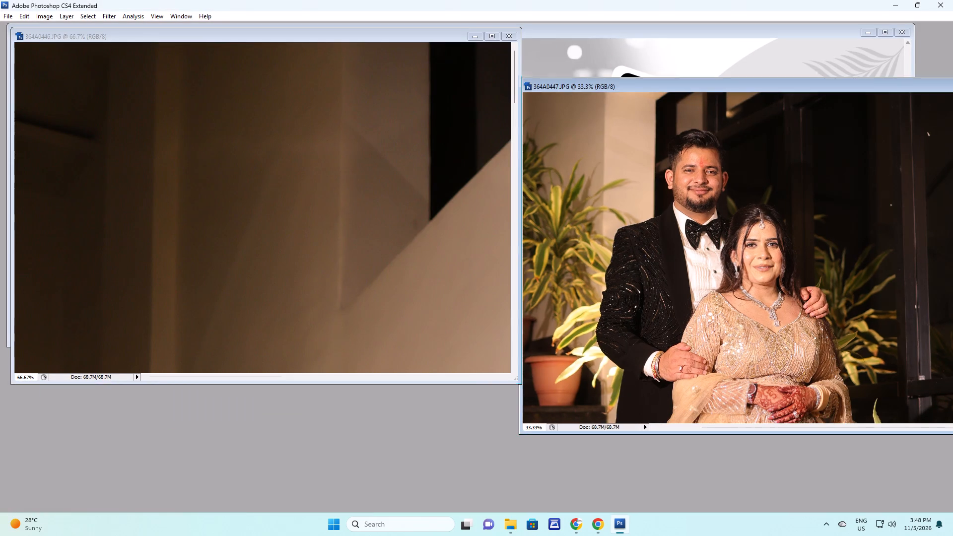
key(alt+space)
key(alt+space)
key(alt+space)
key(alt+space)
key(alt+space)
key(alt+space)
key(alt+space)
key(alt+space)
key(alt+space)
key(alt+space)
key(alt+space)
key(alt+space)
key(alt+space)
key(alt+space)
key(alt+space)
key(alt+space)
key(alt+space)
key(alt+space)
key(alt+space)
key(alt+space)
alt+double_click(412, 195)
alt+click(414, 208)
drag(295, 303, 308, 200)
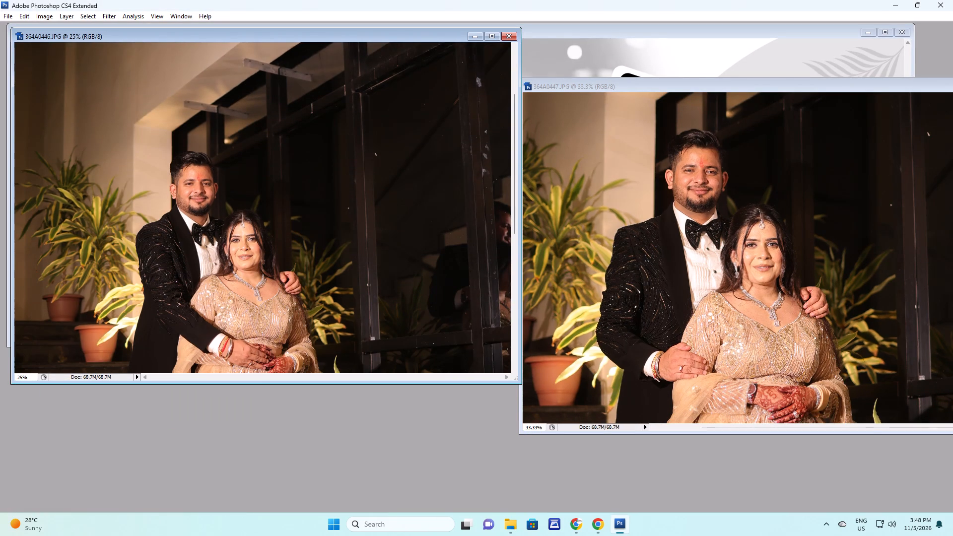
Copy the whole 364A0447.JPG photo into the large black frame on the cover's left page and position the couple inside it.
click(679, 297)
key(ctrl+a)
key(ctrl+c)
key(ctrl+c)
click(692, 36)
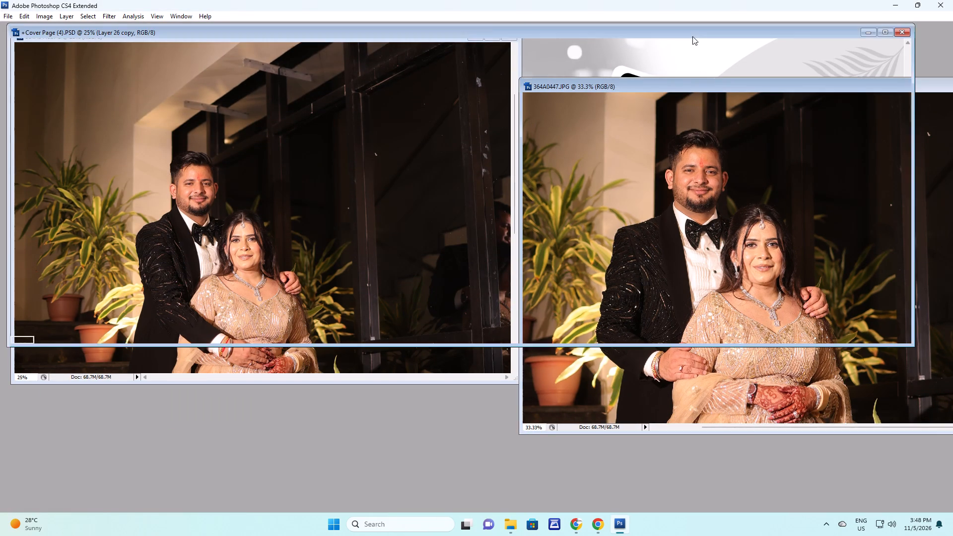
key(f)
key(v)
right_drag(210, 216, 217, 220)
click(233, 230)
key(ctrl+v)
key(v)
drag(409, 332, 200, 170)
drag(279, 280, 279, 280)
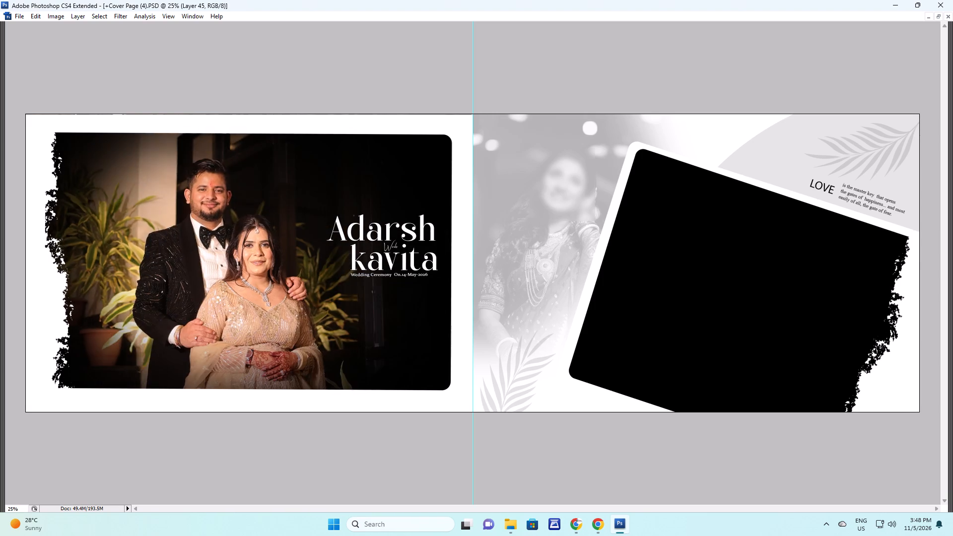
drag(279, 280, 253, 202)
drag(261, 231, 262, 316)
Scale the couple photo down slightly and reposition it in the left page's frame, with the couple beside the names title.
key(ctrl+t)
drag(309, 265, 322, 261)
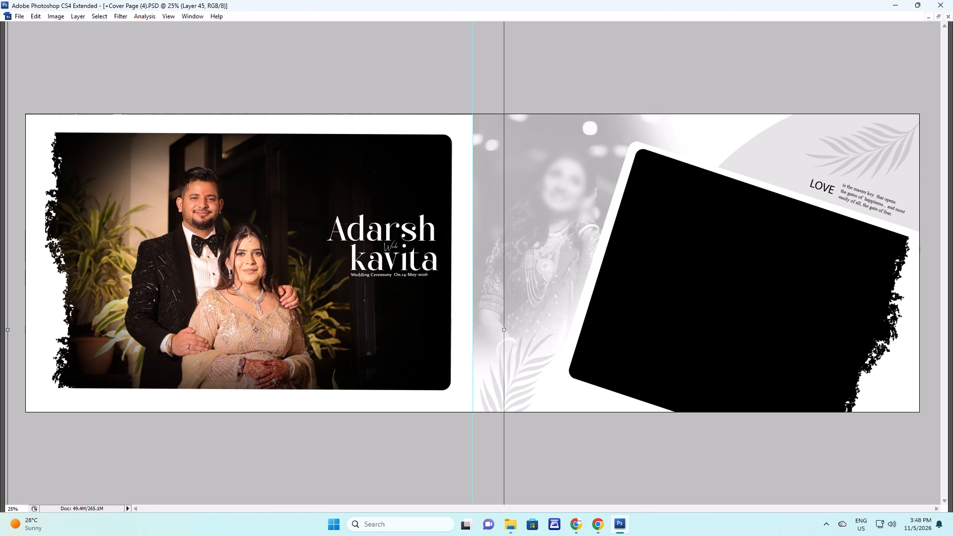
key(space)
right_drag(305, 196, 316, 203)
click(321, 206)
alt+shift+drag(493, 104, 487, 122)
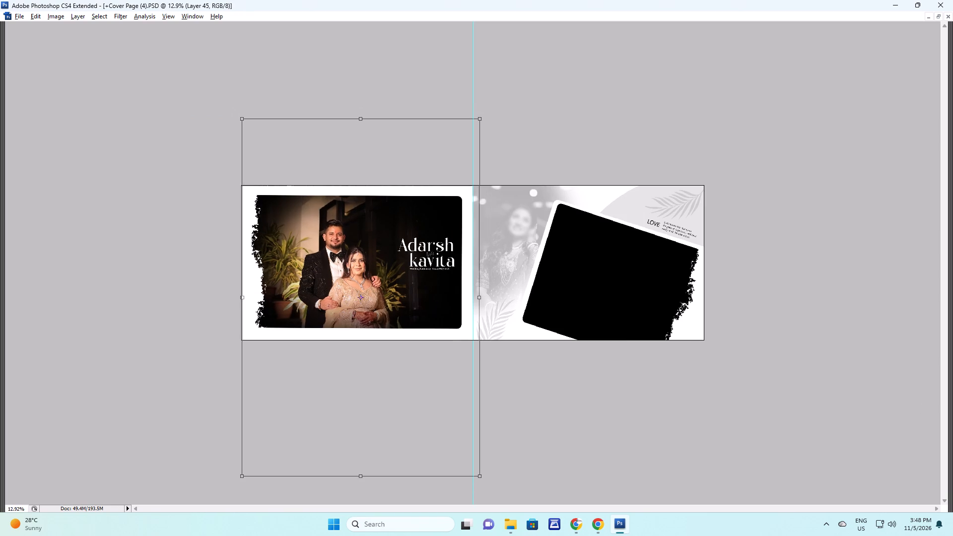
alt+shift+drag(487, 122, 486, 122)
key(ctrl+space)
key(ctrl+space)
key(ctrl+space)
key(ctrl+space)
key(ctrl+space)
key(ctrl+space)
key(ctrl+space)
key(ctrl+space)
key(ctrl+space)
key(ctrl+space)
key(ctrl+space)
key(ctrl+space)
key(ctrl+space)
key(ctrl+space)
ctrl+double_click(395, 236)
drag(350, 257, 330, 238)
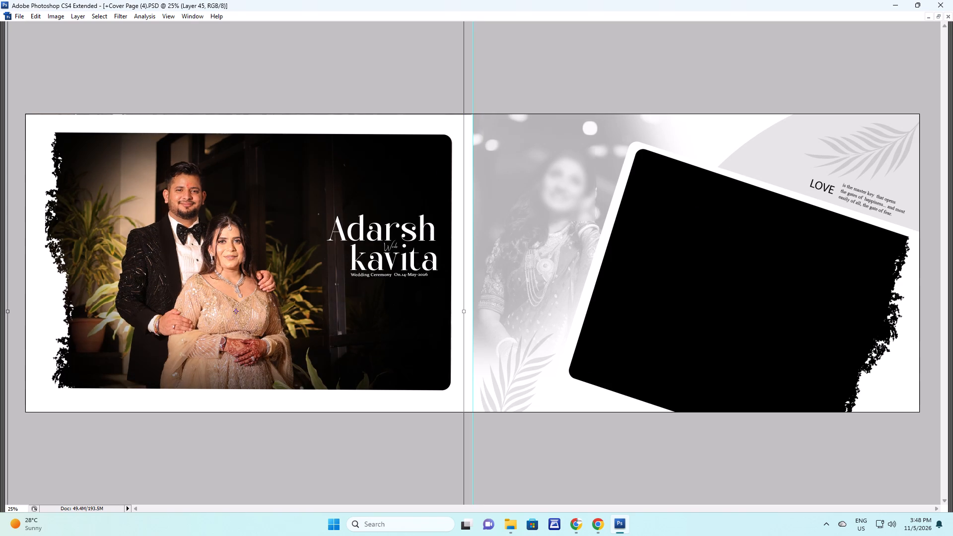
drag(330, 238, 332, 239)
key(Return)
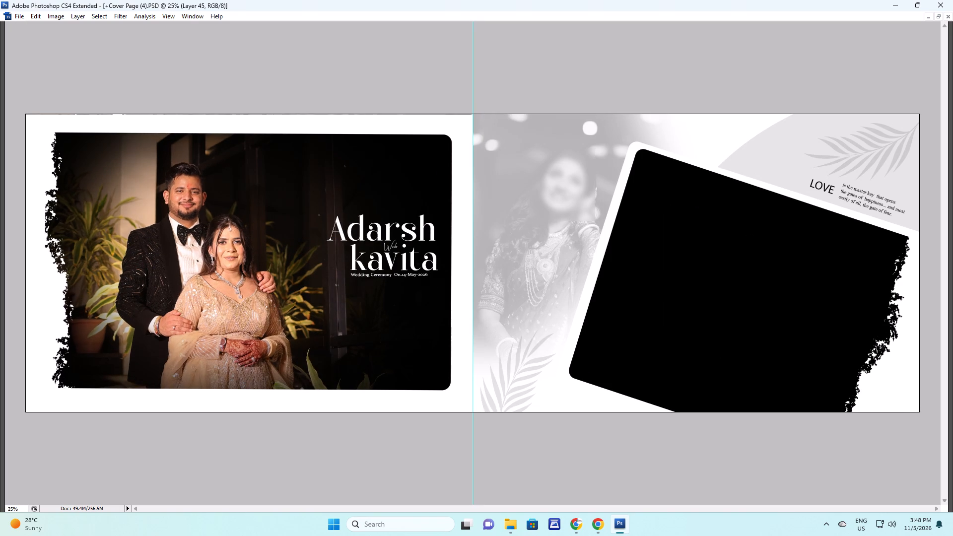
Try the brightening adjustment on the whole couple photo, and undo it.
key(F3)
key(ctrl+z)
Select the groom's facial skin with the Magic Wand, extend to similar tones, feather by 30, brighten the selection twice, and deselect.
key(ctrl+space)
ctrl+drag(146, 150, 222, 242)
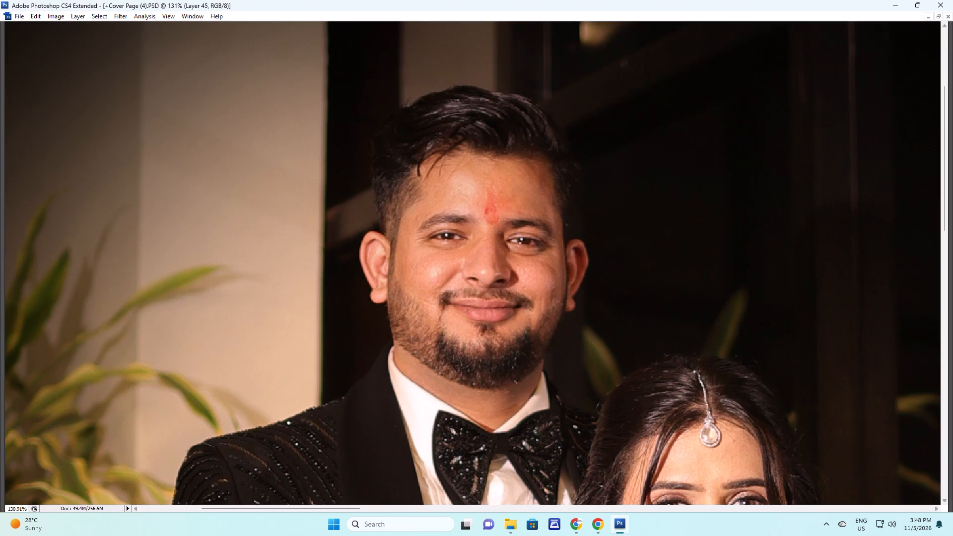
key(w)
shift+click(406, 235)
key(ctrl+d)
click(532, 176)
shift+drag(540, 191, 541, 196)
shift+drag(541, 196, 542, 198)
shift+drag(542, 199, 534, 199)
shift+drag(529, 194, 525, 189)
shift+drag(525, 186, 530, 182)
shift+drag(533, 177, 540, 171)
shift+click(540, 171)
shift+right_click(540, 170)
click(557, 225)
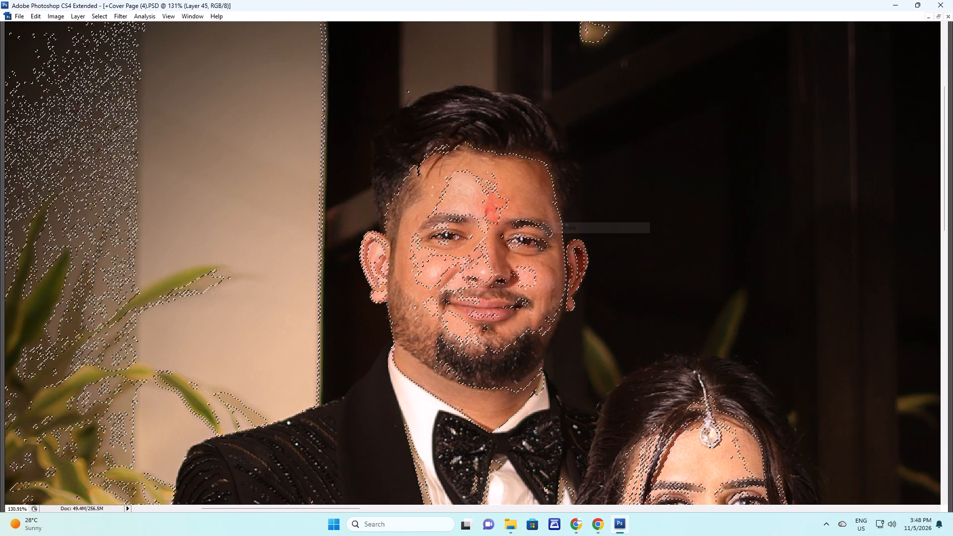
key(ctrl+alt+d)
text(30)
key(Return)
key(F3)
key(F3)
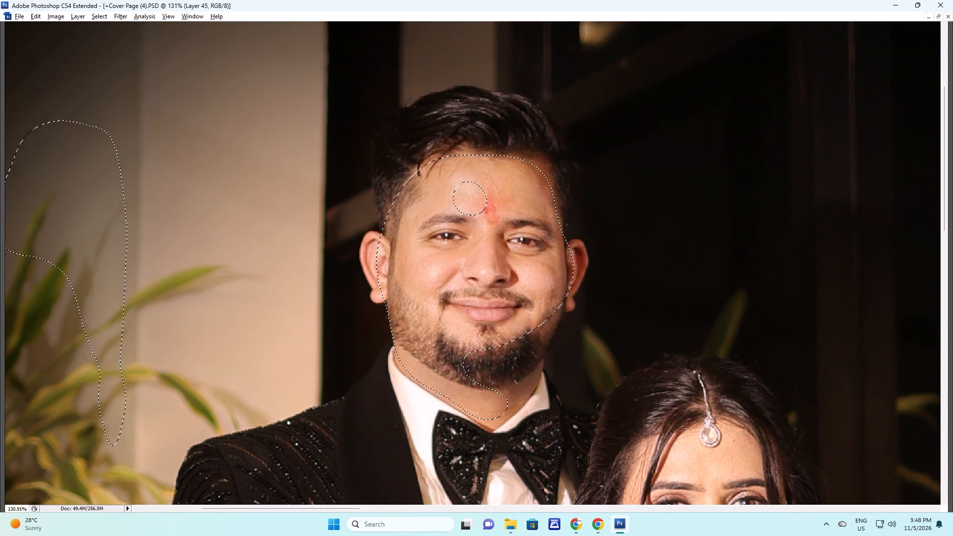
key(ctrl+d)
Shift the left-page couple photo's midtones toward blue with Color Balance.
key(ctrl+minus)
key(ctrl+minus)
key(ctrl+minus)
key(ctrl+b)
key(ctrl+Tab)
key(Tab)
scroll(487, 195, up, 8)
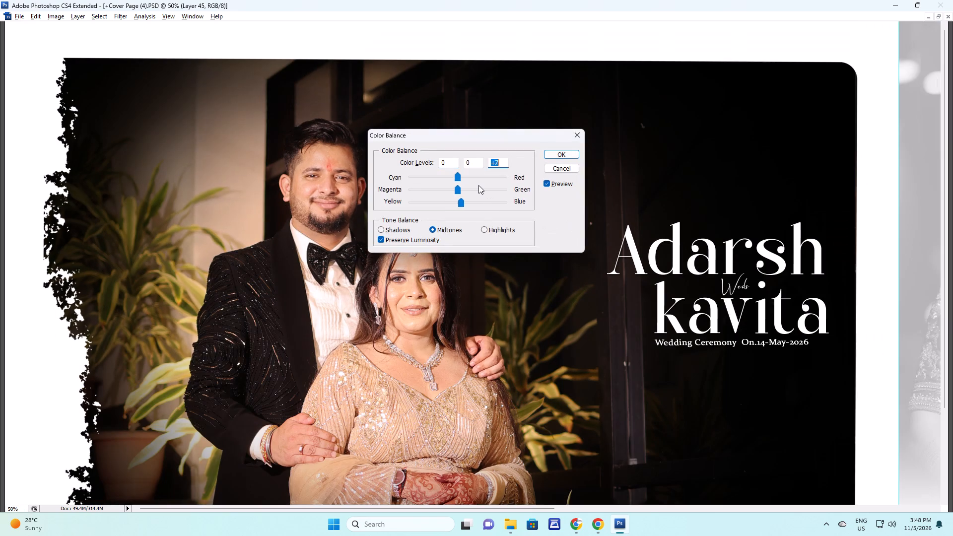
scroll(478, 185, up, 5)
key(Return)
Lasso the bride's face and neckline in the left-page photo, adjust the selection's Levels midtones, and deselect.
key(ctrl+minus)
key(space)
click(328, 160)
key(l)
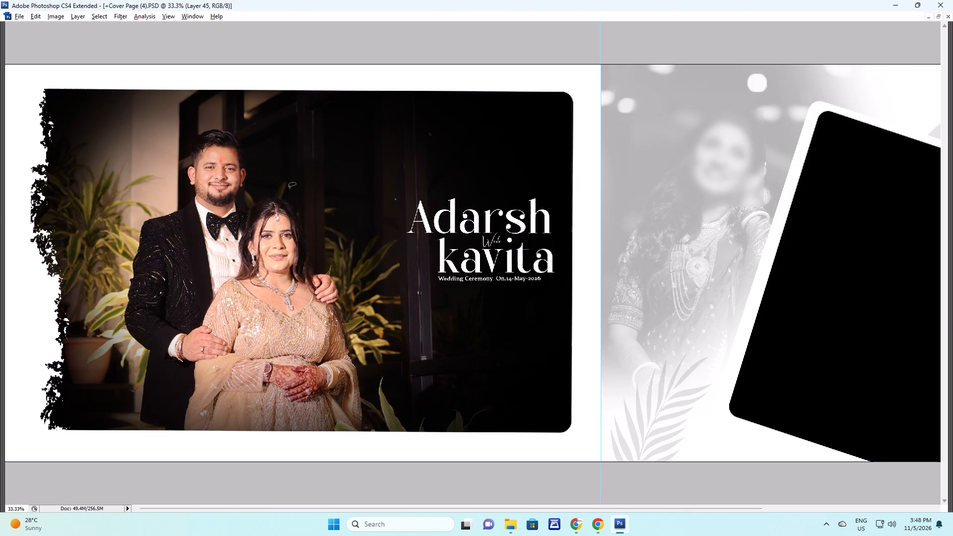
drag(304, 201, 225, 264)
shift+drag(276, 281, 260, 225)
key(ctrl+l)
key(ctrl+Tab)
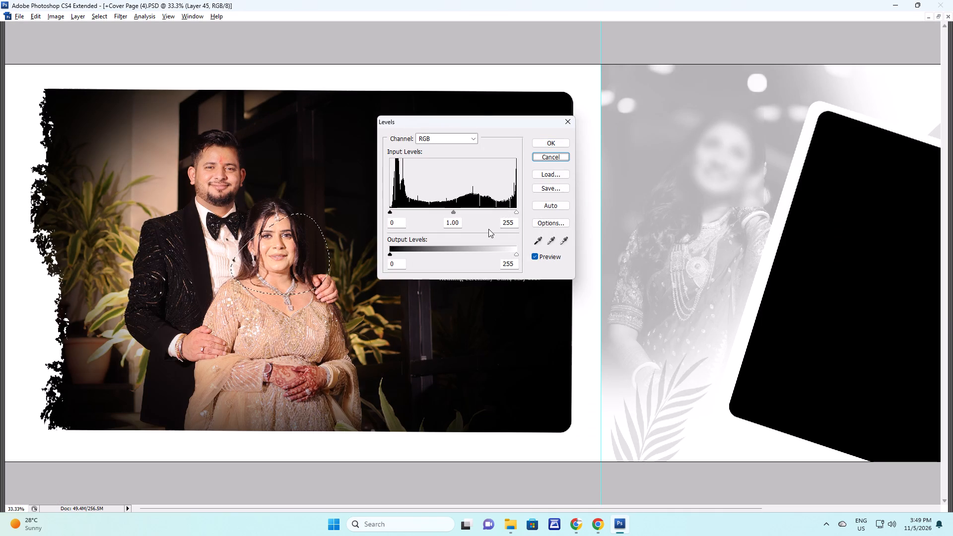
click(453, 225)
scroll(453, 225, down, 8)
key(Return)
key(ctrl+d)
Open the staircase couple photo 364A0448.JPG from the ring ceremony folder in Photoshop.
key(space)
key(space)
key(space)
drag(623, 257, 564, 266)
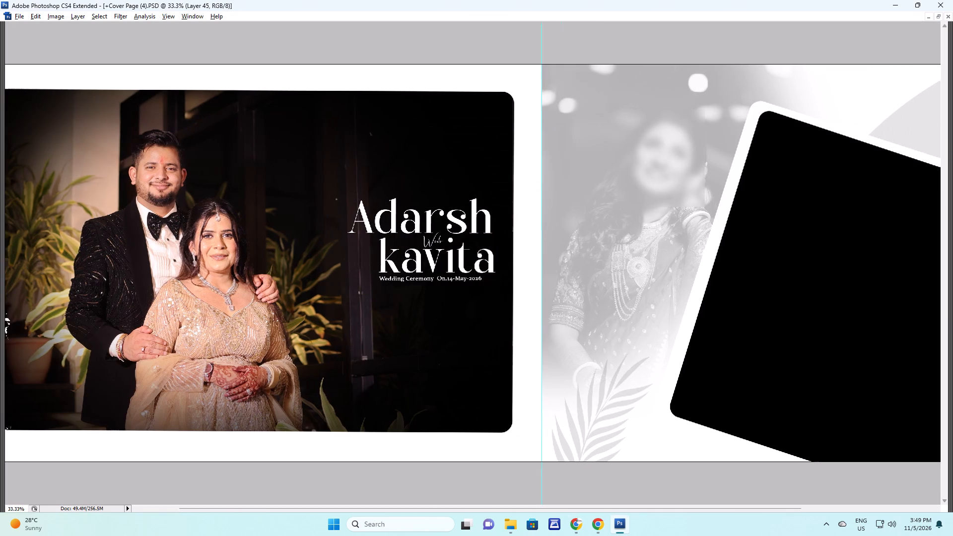
drag(564, 266, 563, 266)
right_drag(527, 192, 535, 195)
drag(540, 198, 545, 199)
key(alt+Tab)
key(alt+Tab)
key(alt+Tab)
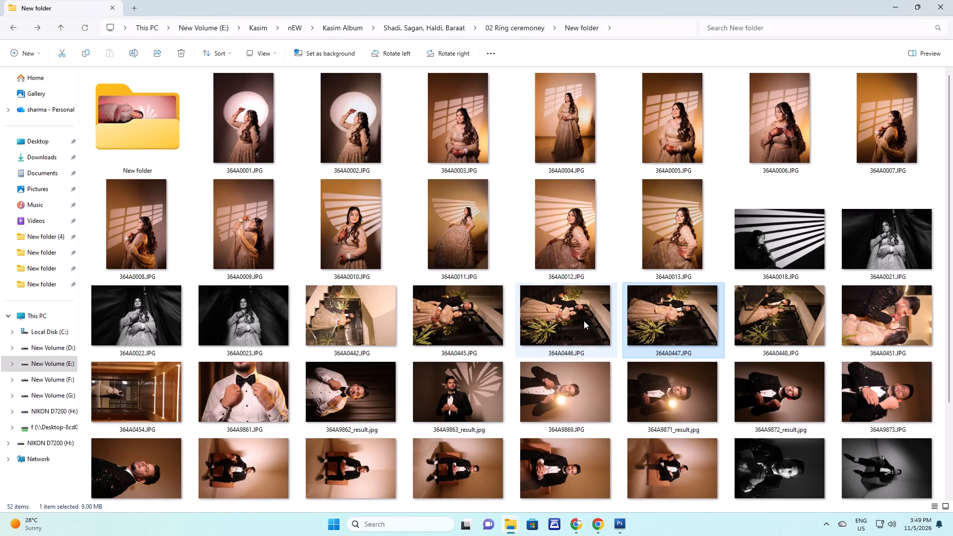
drag(665, 316, 645, 330)
click(800, 319)
key(alt+Tab)
key(alt+Tab)
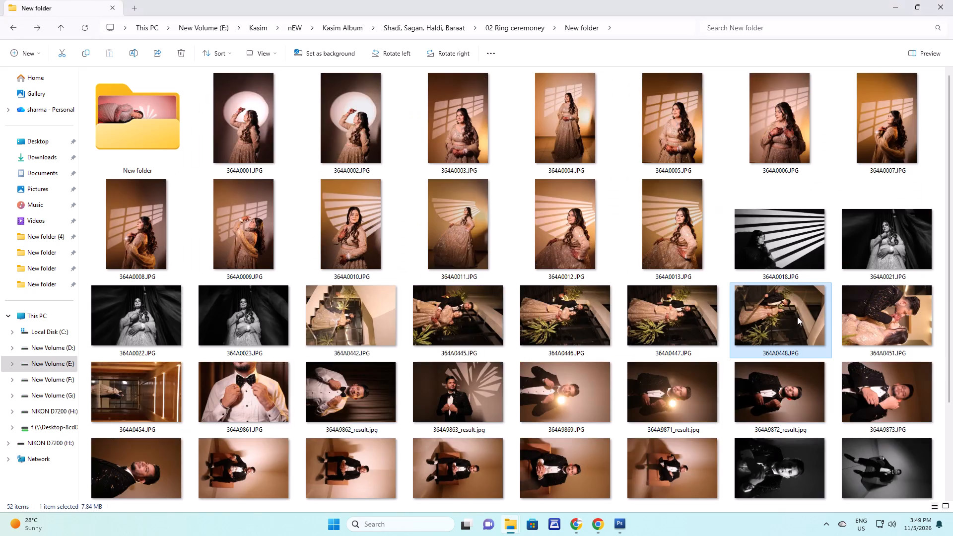
drag(794, 313, 582, 324)
key(alt+Tab)
key(alt+Tab)
Rotate the 364A0448.JPG canvas 90° counterclockwise.
key(alt+i)
key(alt+e)
key(Down)
key(Down)
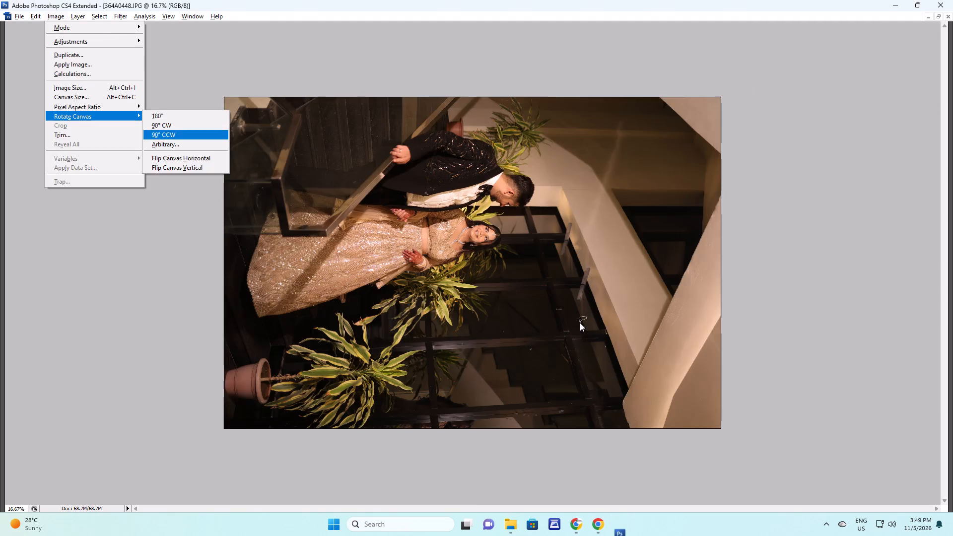
key(shift+Return)
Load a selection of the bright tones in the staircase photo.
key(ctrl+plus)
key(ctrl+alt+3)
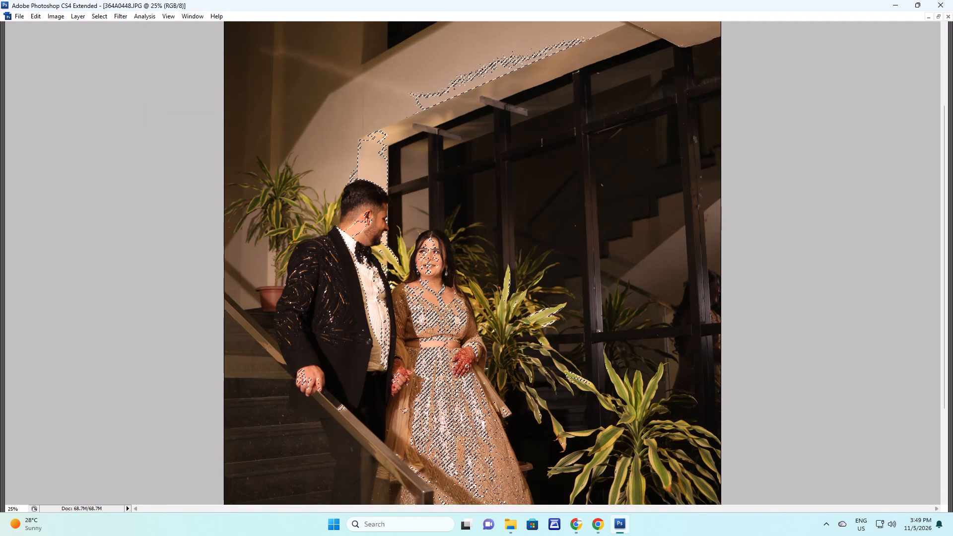
Check photo 364A0451.JPG from the ring ceremony folder in the photo viewer, and return to Photoshop.
key(alt+Tab)
key(alt+Tab)
key(alt+Tab)
key(alt+Tab)
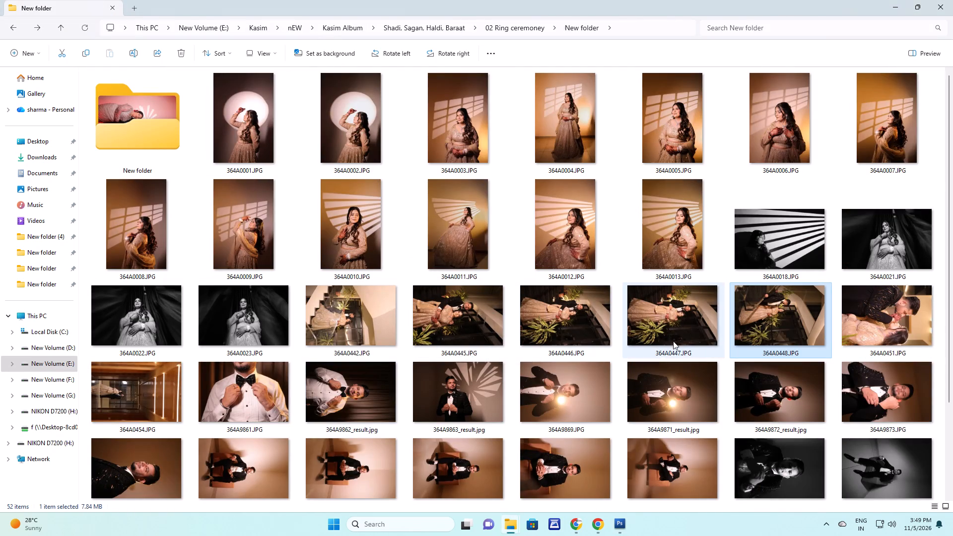
key(alt+Tab)
key(alt+Tab)
double_click(890, 315)
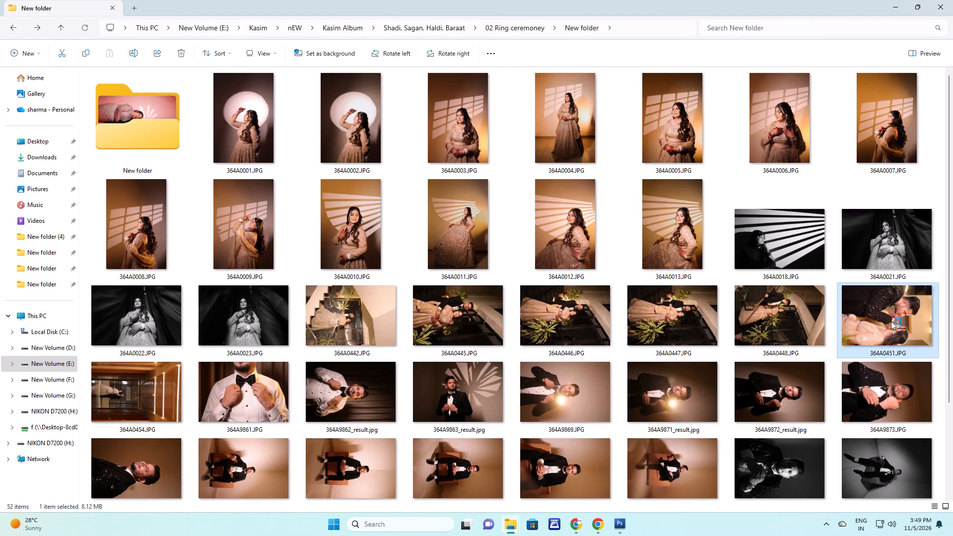
click(952, 0)
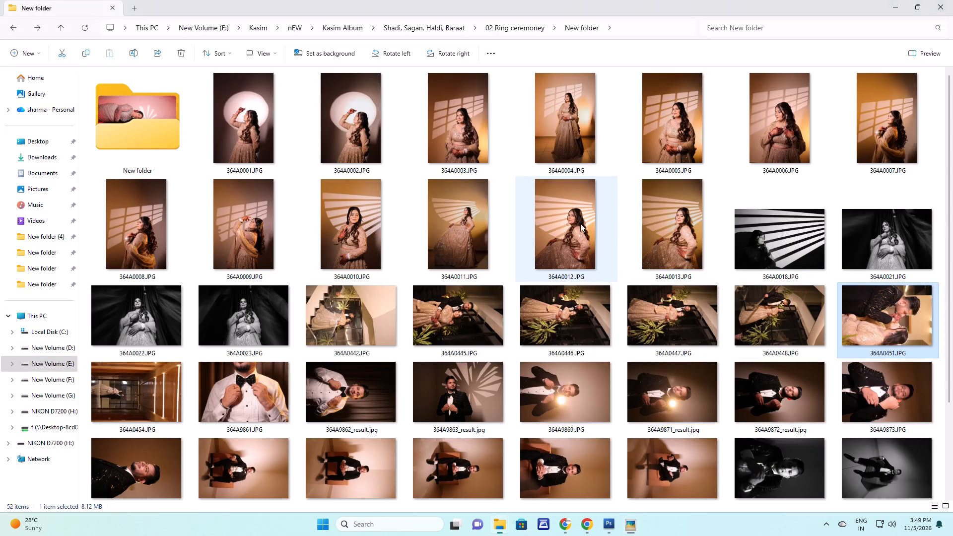
key(alt+Tab)
key(alt+Tab)
key(alt+Tab)
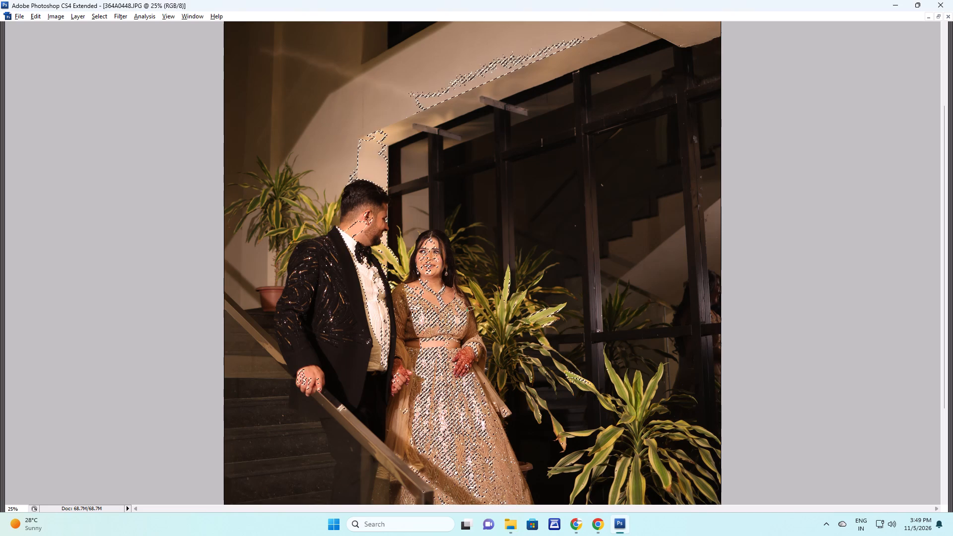
Select the staircase photo's darker tones by inverting a bright-tone selection, feather by 90, and apply the brightening adjustment twice.
key(ctrl+d)
key(ctrl+alt+3)
key(ctrl+shift+i)
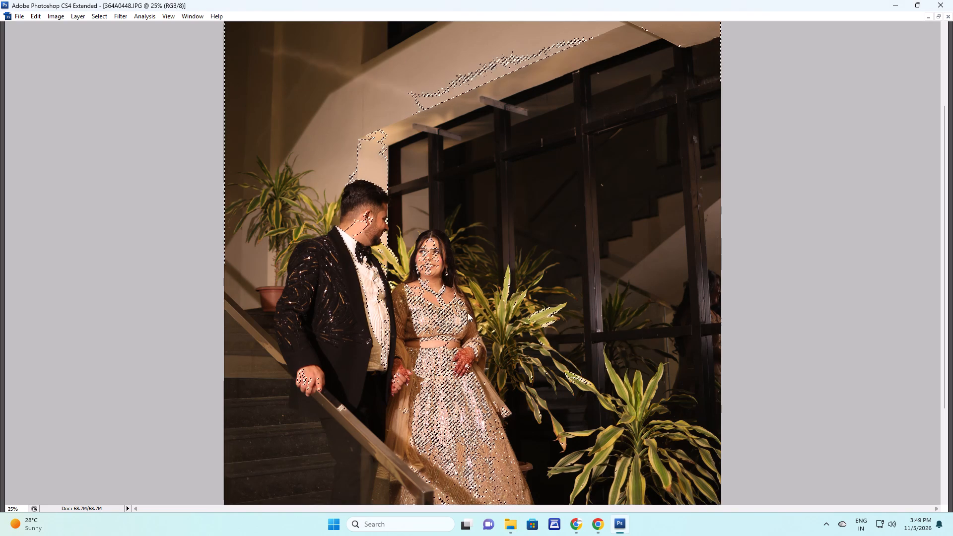
key(ctrl+alt+d)
text(90)
key(Return)
key(F3)
key(F3)
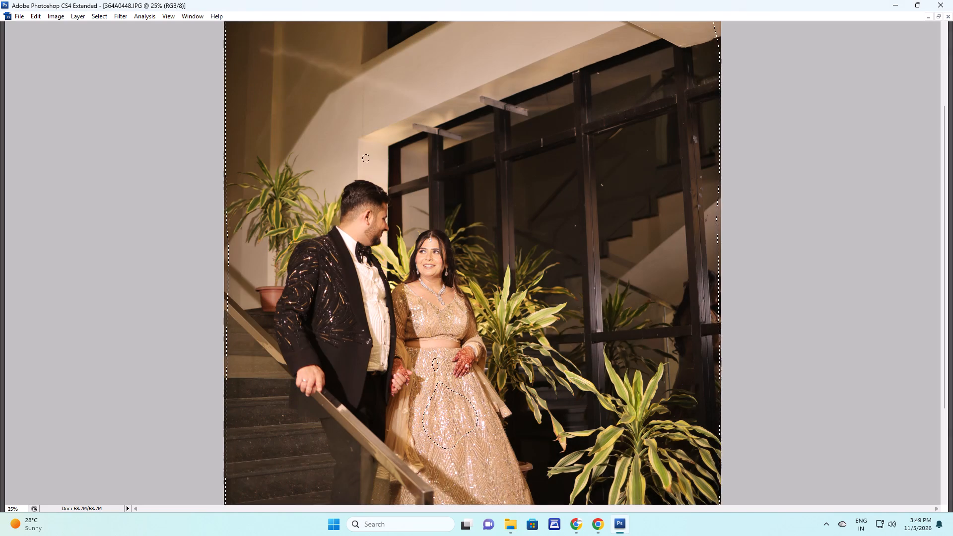
Set the staircase photo's black point in Levels by sampling the groom's dark hair.
key(ctrl+l)
key(ctrl+Tab)
click(541, 242)
drag(503, 126, 644, 109)
click(381, 201)
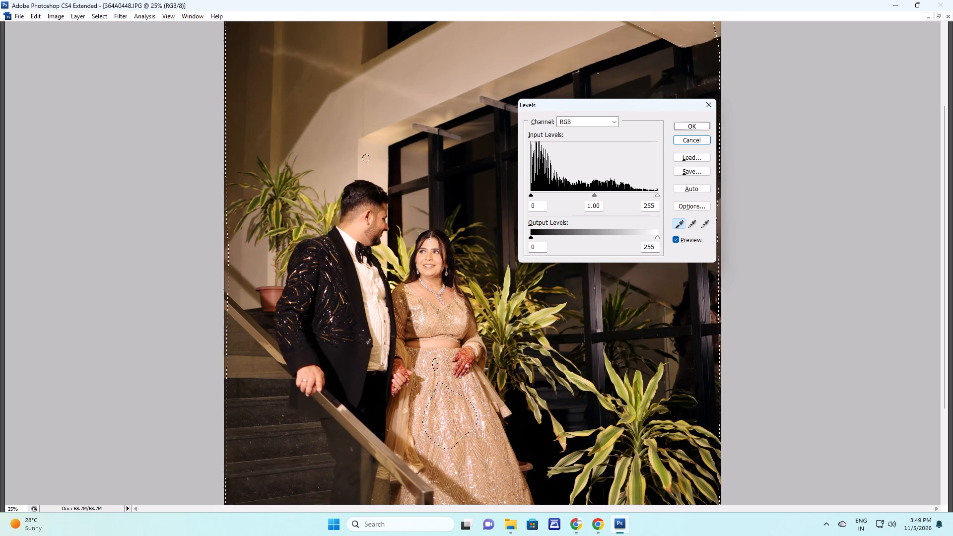
key(ctrl+Return)
Shift the staircase photo's selected tones toward blue with Color Balance, and deselect.
key(ctrl+b)
key(ctrl+Tab)
key(Tab)
scroll(494, 223, up, 13)
key(ctrl+Return)
key(ctrl+d)
Copy the whole 364A0448.JPG photo, close the file, and place the copy in the cover's tilted black frame on the right page.
key(ctrl+a)
key(ctrl+c)
key(ctrl+w)
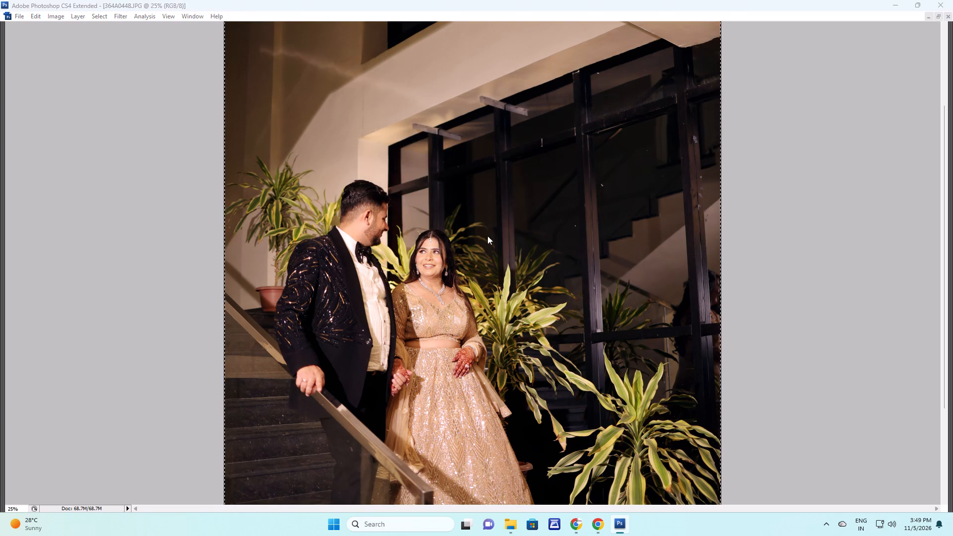
click(472, 203)
key(v)
right_drag(681, 280, 696, 287)
click(709, 293)
key(ctrl+v)
key(v)
drag(623, 339, 897, 201)
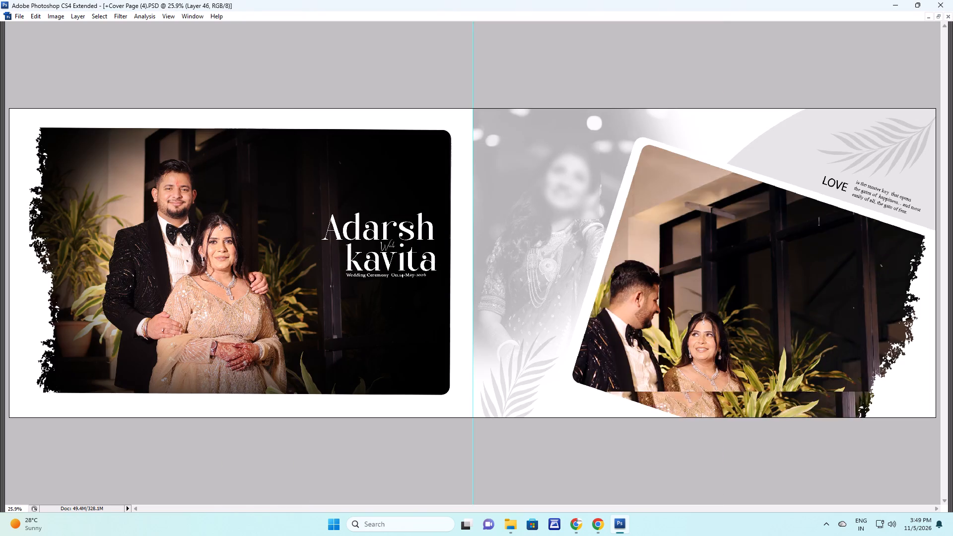
Scale the staircase photo down, rotate it slightly clockwise, and position the couple inside the tilted frame.
drag(702, 345, 756, 310)
key(F2)
key(ctrl+t)
ctrl+drag(787, 308, 744, 387)
drag(473, 341, 469, 322)
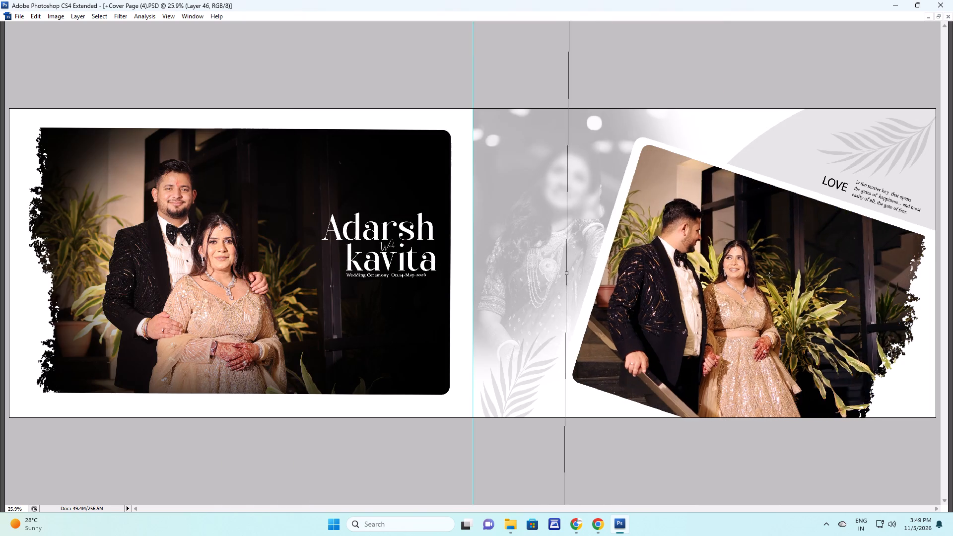
drag(469, 322, 466, 306)
drag(701, 304, 711, 307)
key(Return)
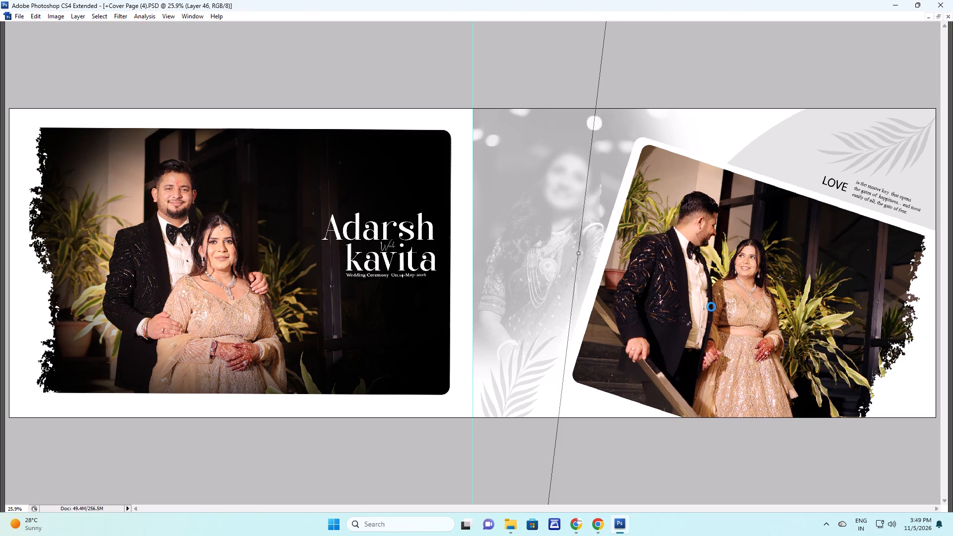
Duplicate the staircase photo layer and darken the copy to near black with Hue/Saturation.
key(alt+Right)
key(ctrl+u)
drag(438, 222, 222, 216)
key(Return)
Erase the dark copy over the couple with a large soft Eraser, leaving a vignette around the frame's edges.
key(e)
click(747, 293)
key(bracketright)
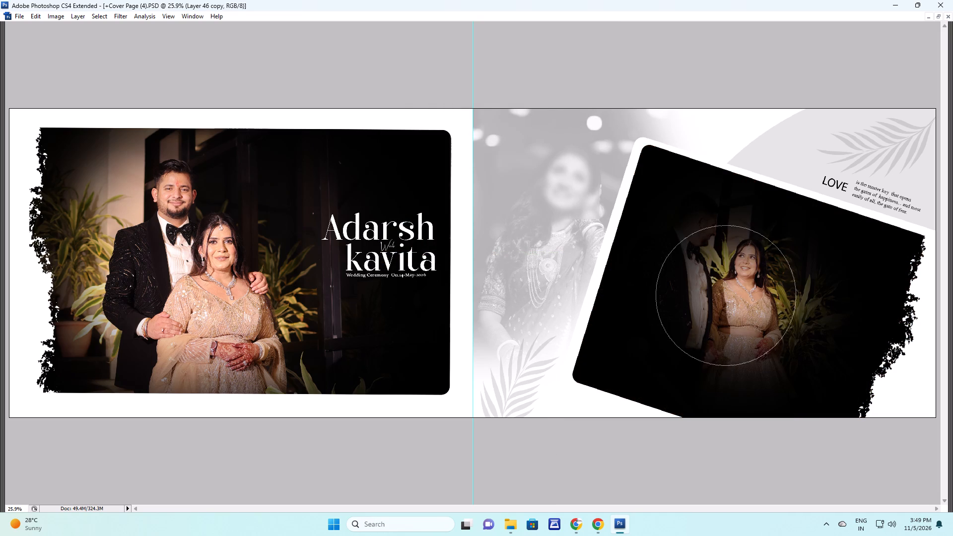
key(bracketright)
key(bracketright)
key(bracketright)
click(710, 289)
double_click(705, 280)
drag(717, 308, 770, 322)
drag(770, 322, 747, 321)
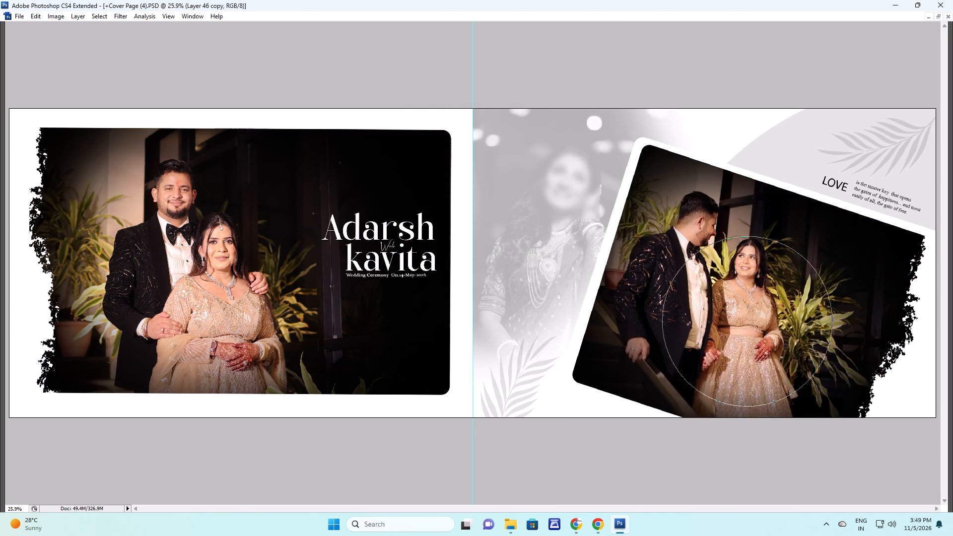
drag(747, 321, 742, 321)
click(723, 321)
drag(711, 312, 704, 305)
drag(700, 289, 699, 280)
drag(699, 280, 706, 283)
click(767, 314)
drag(770, 328, 734, 330)
drag(724, 328, 718, 324)
click(717, 318)
key(v)
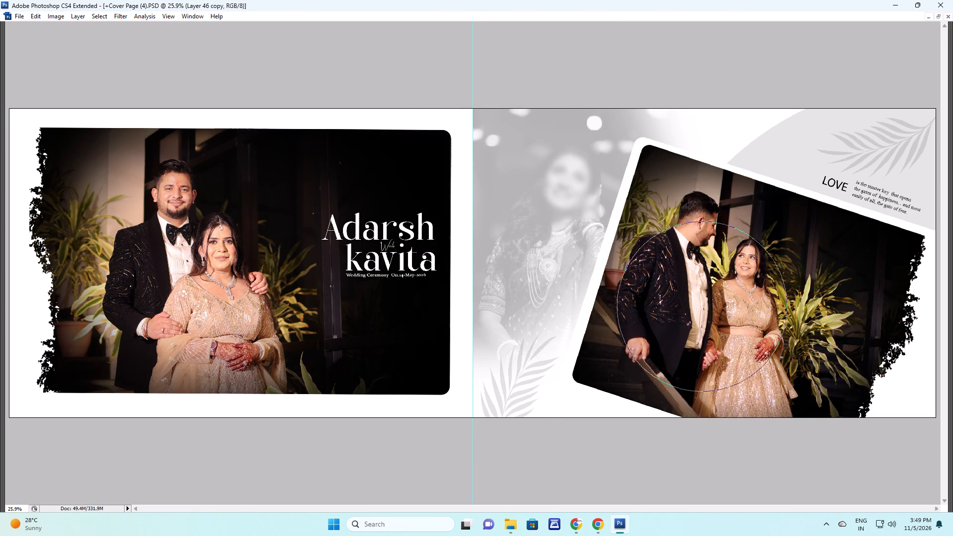
Open the bride portrait 364A0013.JPG from the ring ceremony folder in Photoshop.
key(alt+Tab)
key(alt+Tab)
key(alt+Tab)
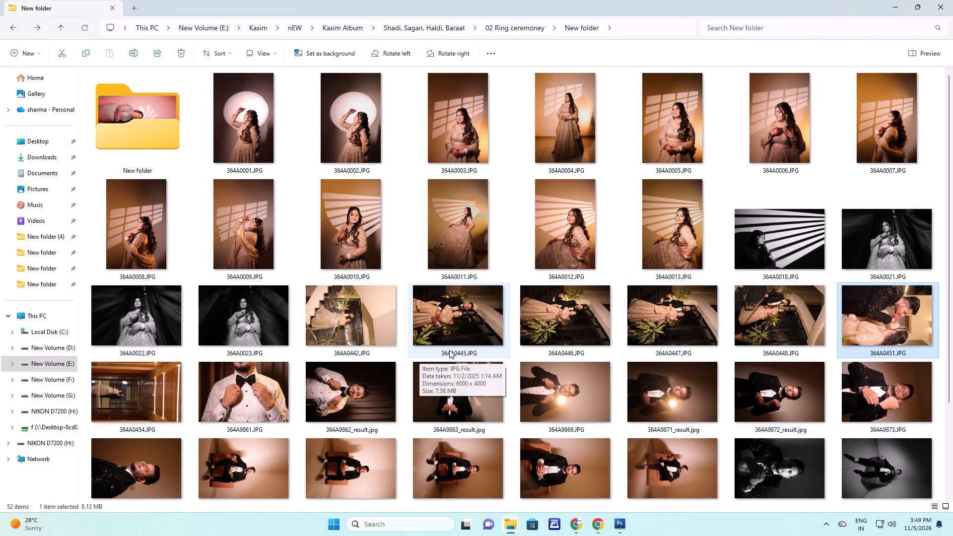
scroll(449, 350, down, 1)
scroll(454, 351, up, 1)
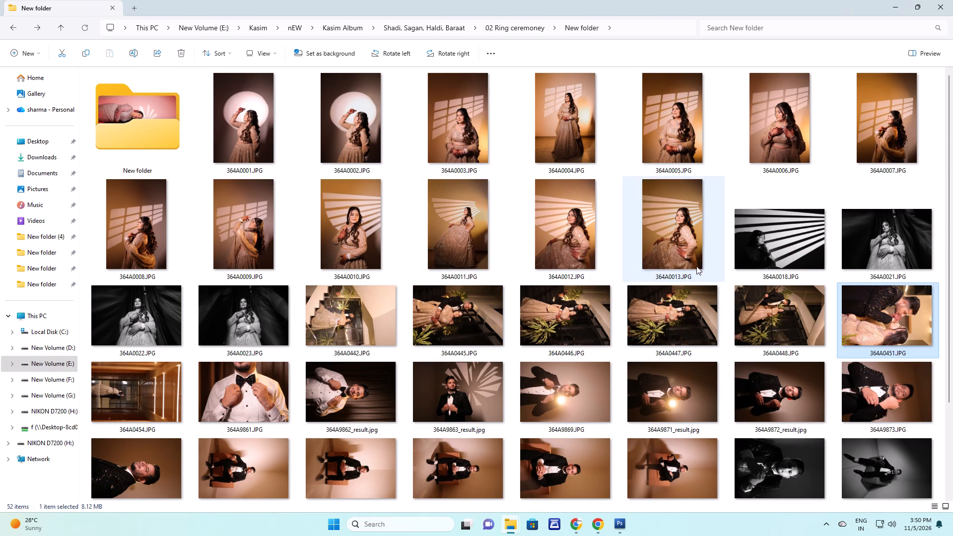
drag(680, 234, 627, 339)
key(alt+Tab)
key(alt+Tab)
key(alt+Tab)
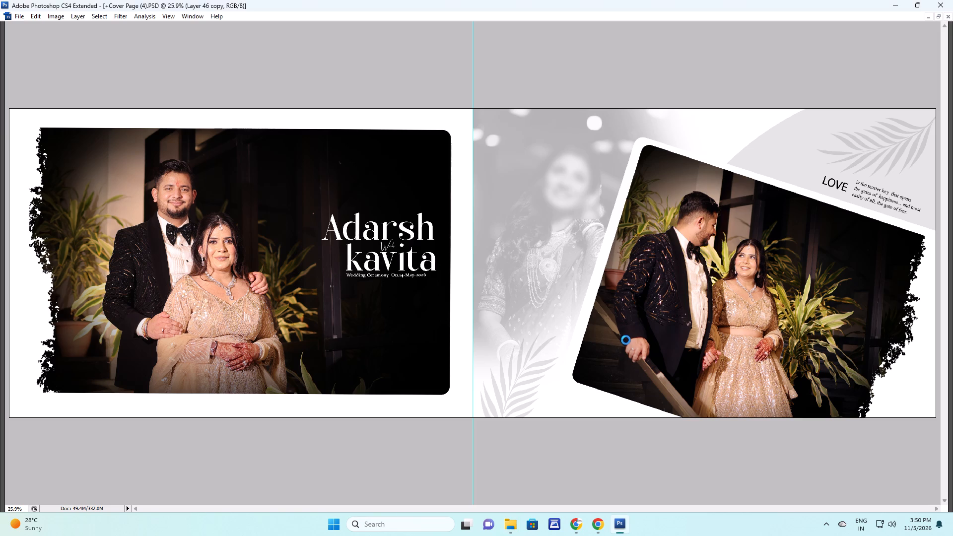
Copy the whole 364A0013.JPG photo, close the file, and paste it clipped over the faded bride background, Layer 44.
key(ctrl+a)
key(ctrl+c)
key(ctrl+w)
key(v)
right_drag(560, 185, 570, 190)
click(581, 196)
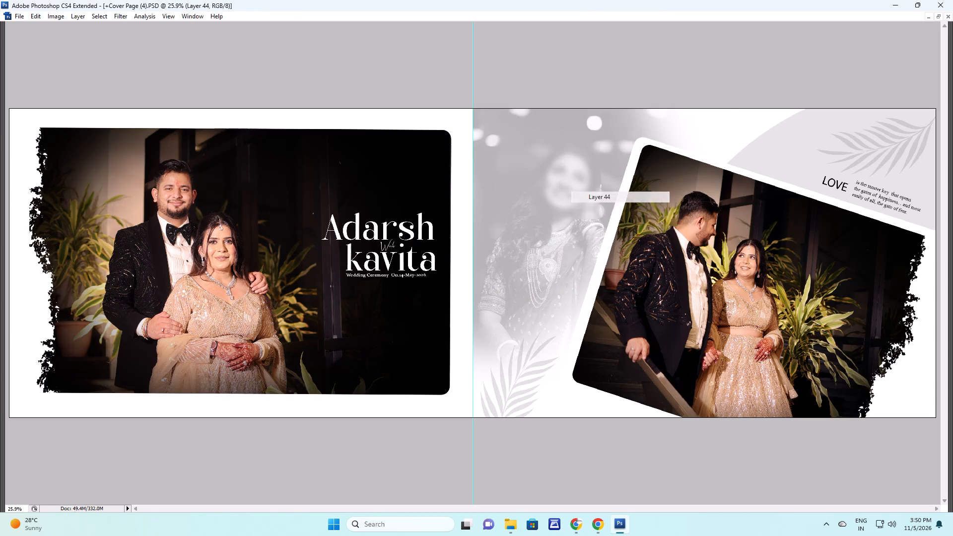
key(ctrl+v)
key(ctrl+g)
Rotate the faded bride portrait slightly clockwise, scale it down, and move her beside the tilted frame.
key(ctrl+t)
ctrl+drag(549, 385, 551, 173)
drag(817, 209, 825, 229)
drag(565, 273, 552, 214)
key(Return)
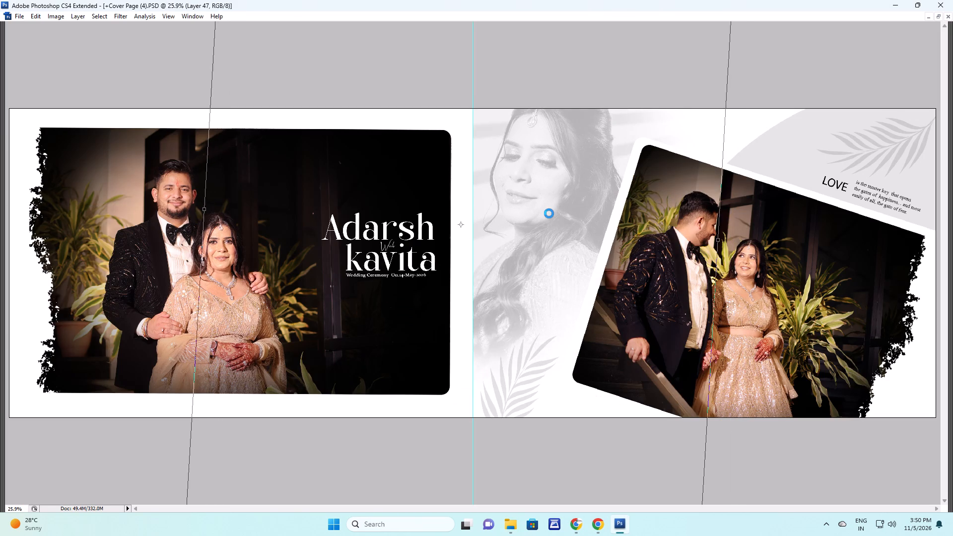
key(F2)
drag(561, 189, 570, 299)
drag(578, 245, 575, 278)
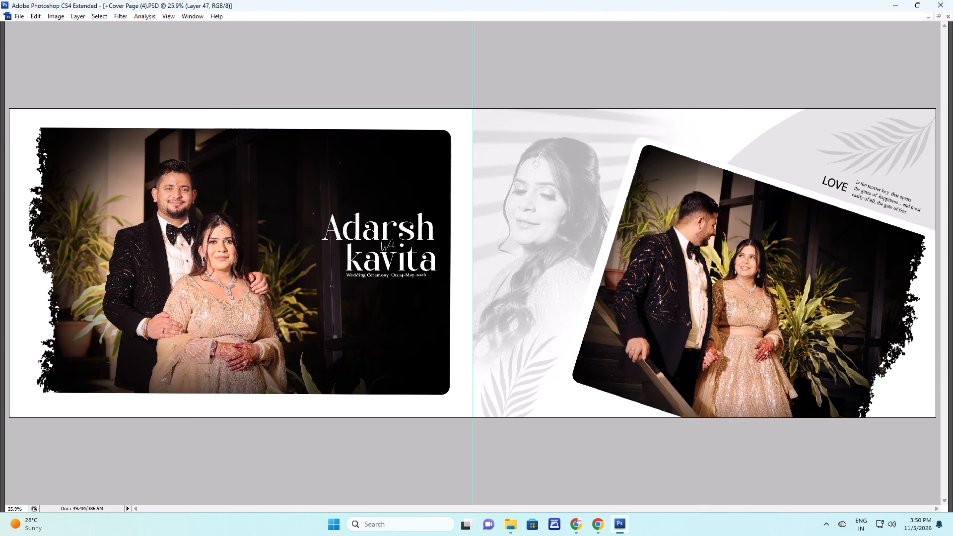
Rotate the faded bride portrait further clockwise and reposition it so her face clears the tilted frame.
key(ctrl+t)
ctrl+drag(782, 211, 775, 297)
drag(620, 258, 628, 221)
key(Return)
key(v)
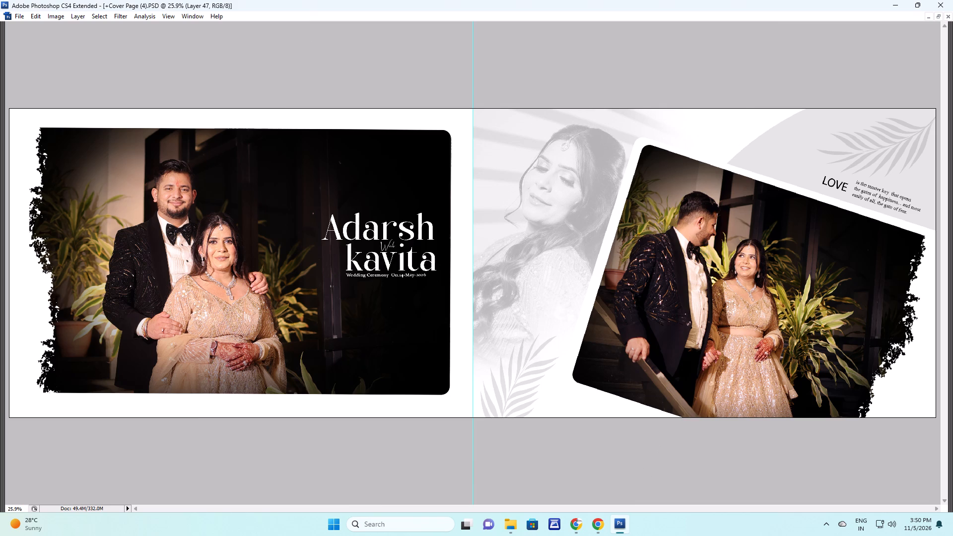
drag(630, 217, 624, 215)
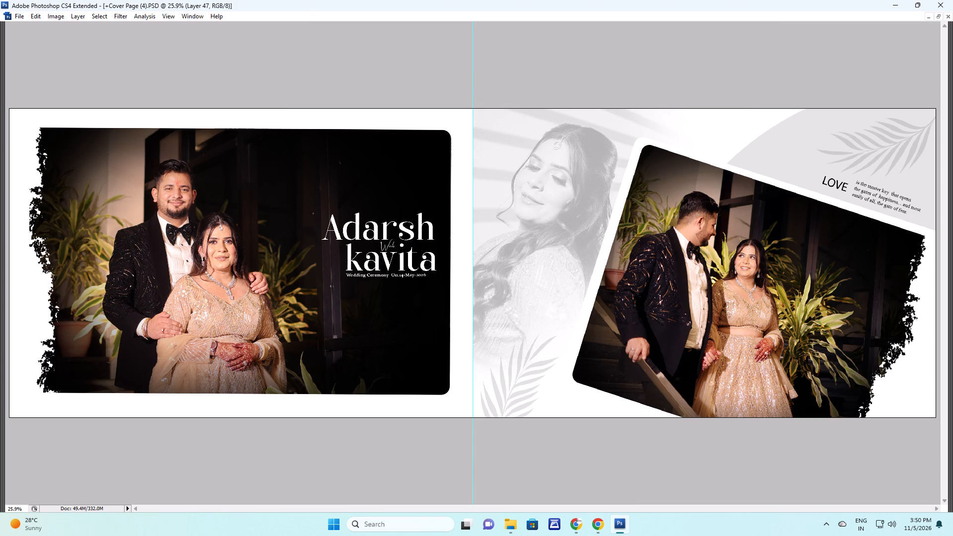
Start saving a copy of the cover and create a folder named Ring inside Kasim's New folder (5) on drive E.
key(ctrl+alt+s)
click(363, 199)
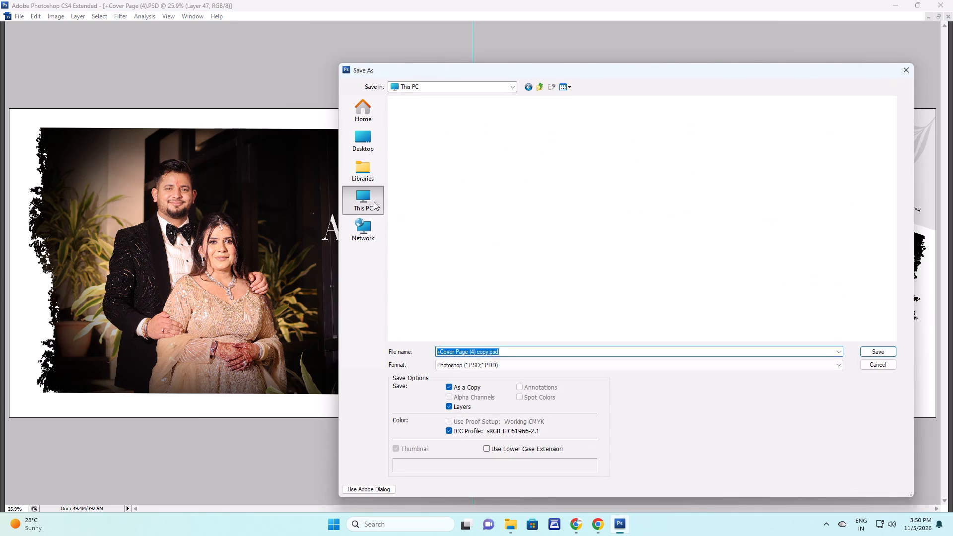
double_click(735, 152)
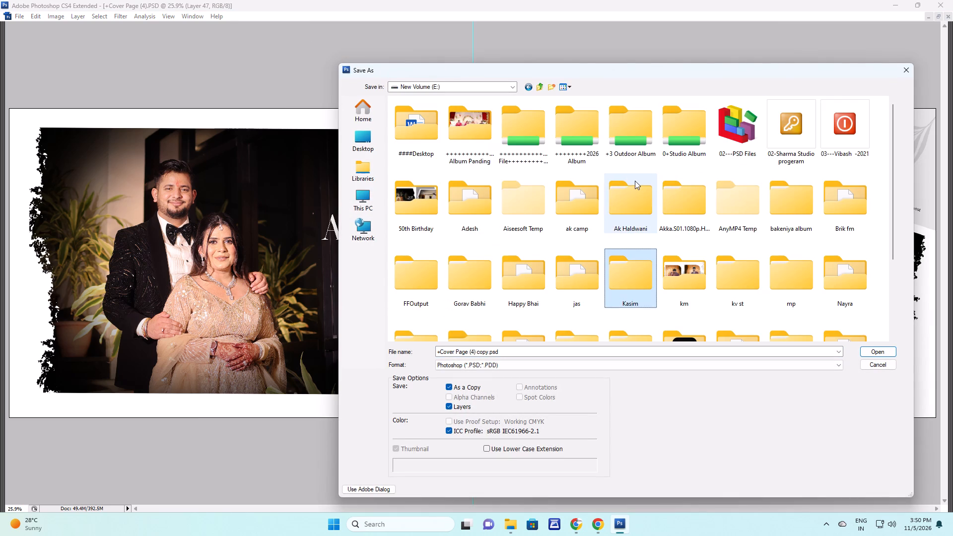
key(k)
key(Return)
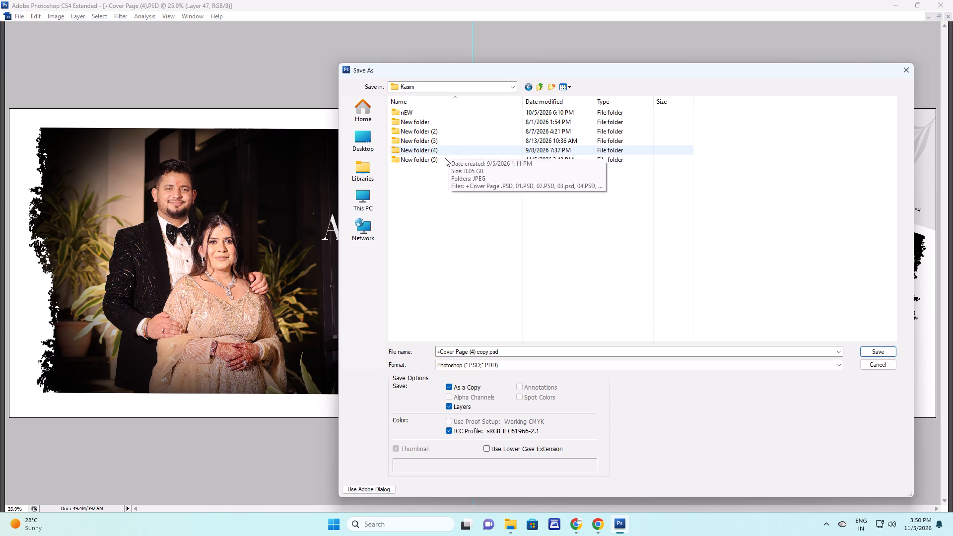
double_click(445, 158)
click(553, 88)
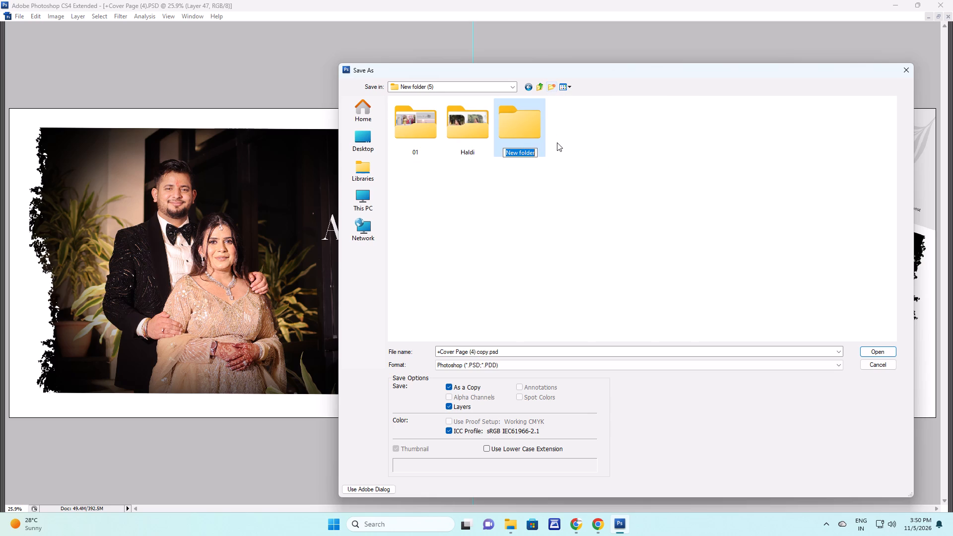
text(Ring)
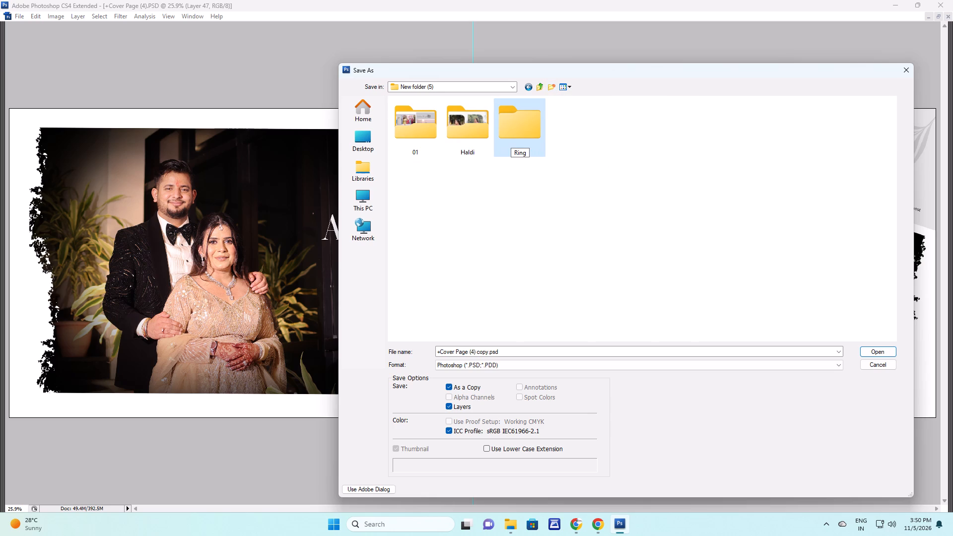
key(Return)
Save the layered cover copy in the Ring folder as +Cover Page (4) copy.psd, with maximum compatibility.
key(Return)
key(Return)
key(Tab)
key(Tab)
key(0)
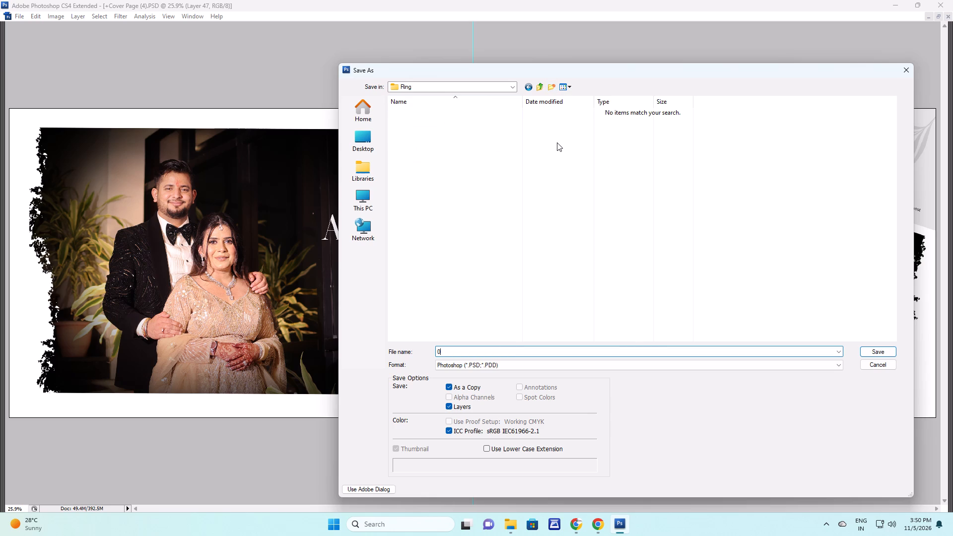
key(ctrl+z)
key(Right)
key(Return)
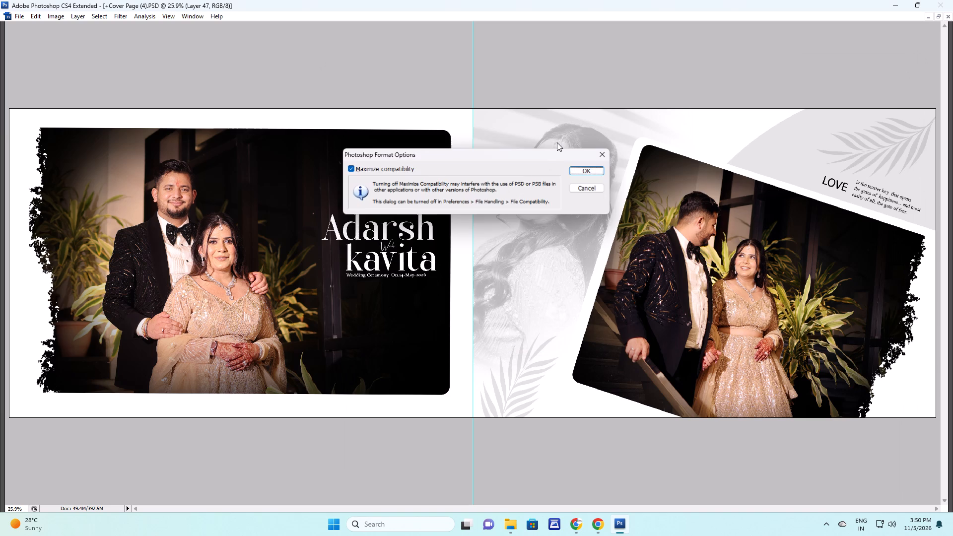
key(Return)
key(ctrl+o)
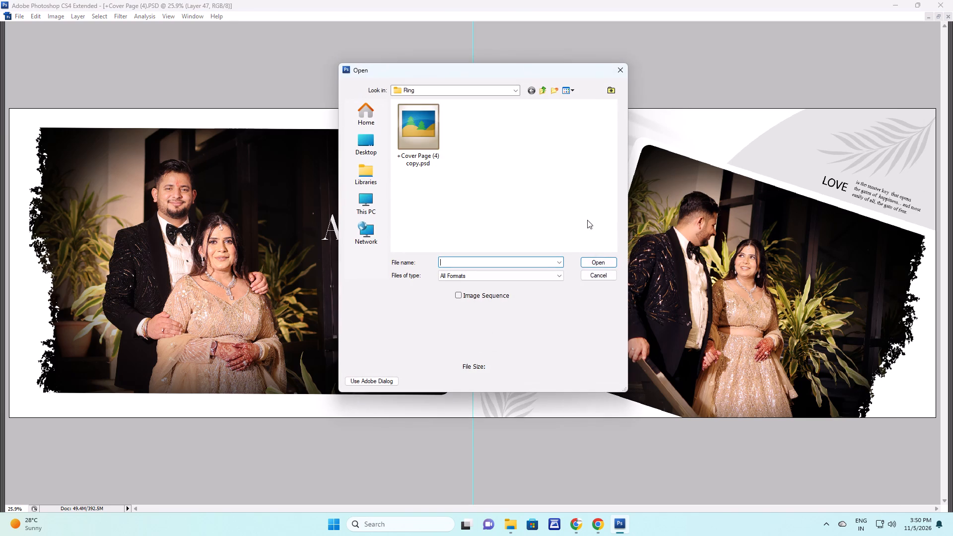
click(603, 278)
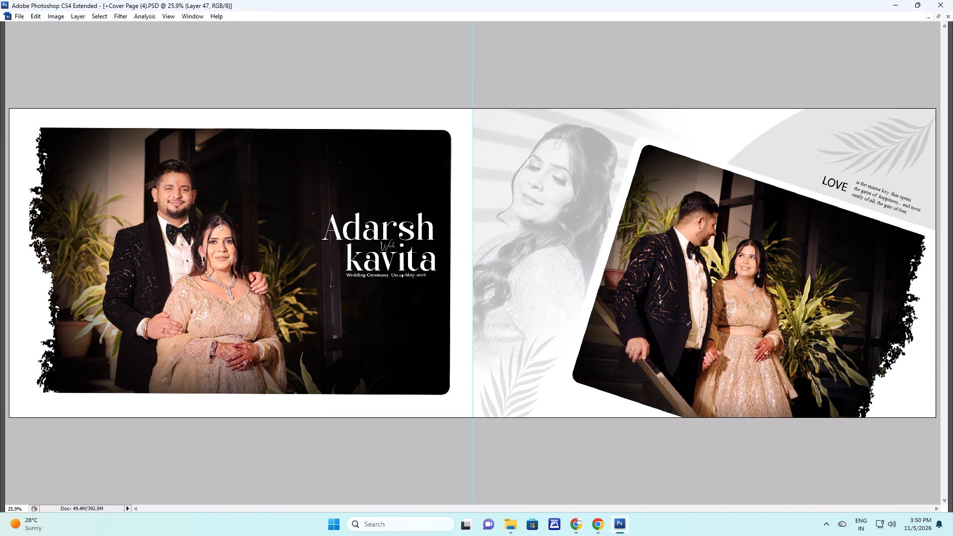
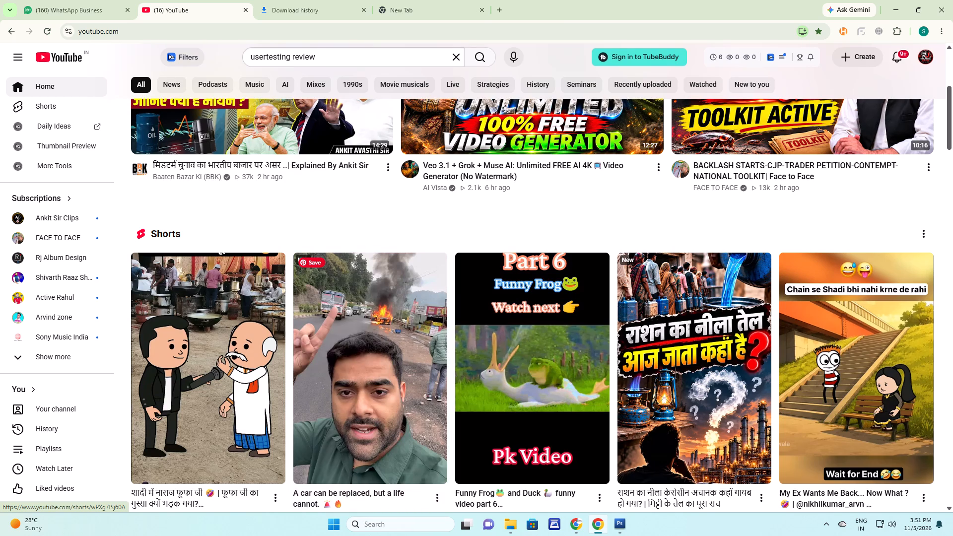
Open the sponsored ImagineArt site from the YouTube feed, check the account's remaining credits, and return to YouTube.
scroll(364, 330, down, 3)
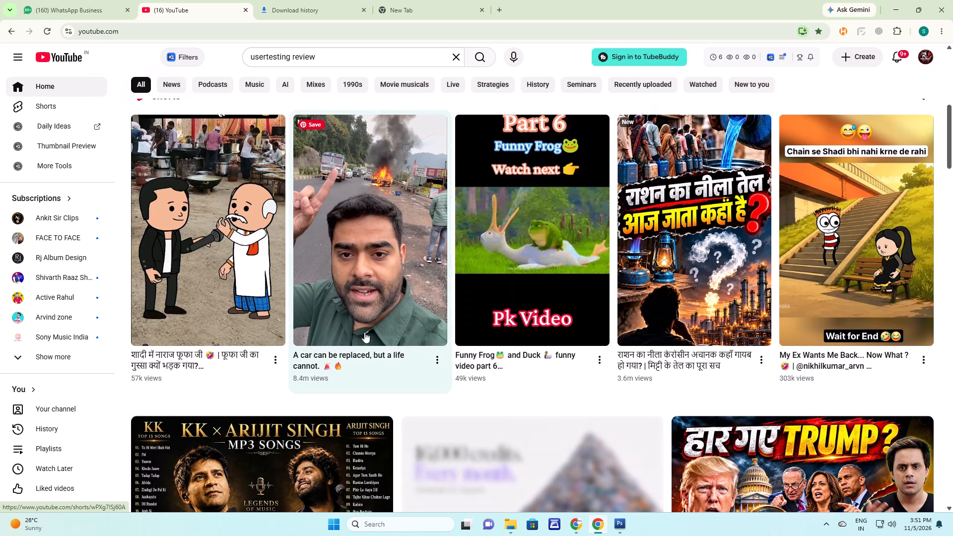
scroll(363, 332, down, 3)
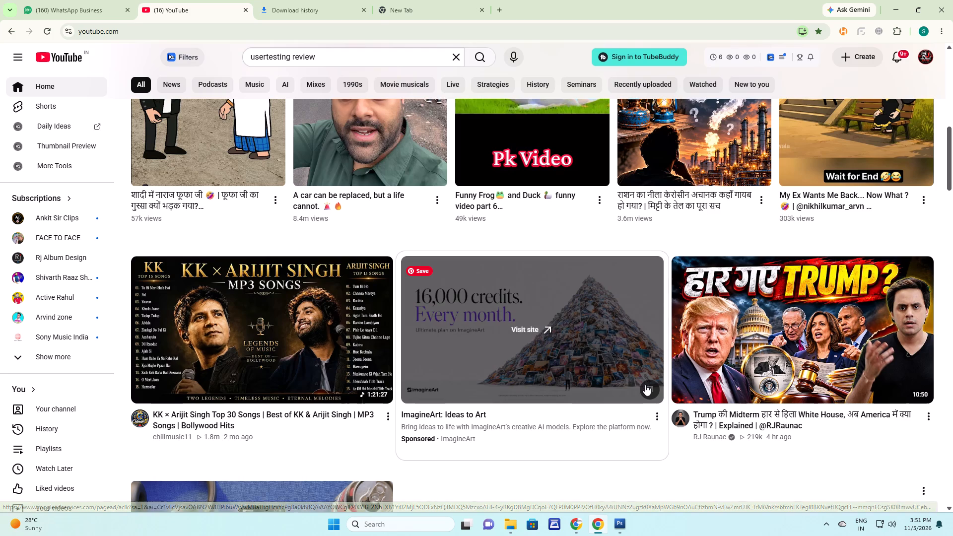
click(645, 387)
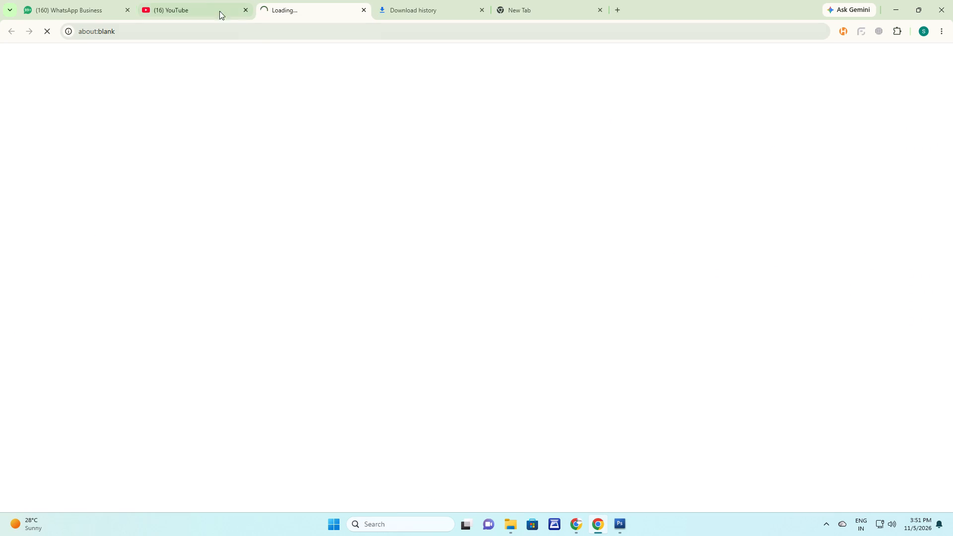
click(165, 0)
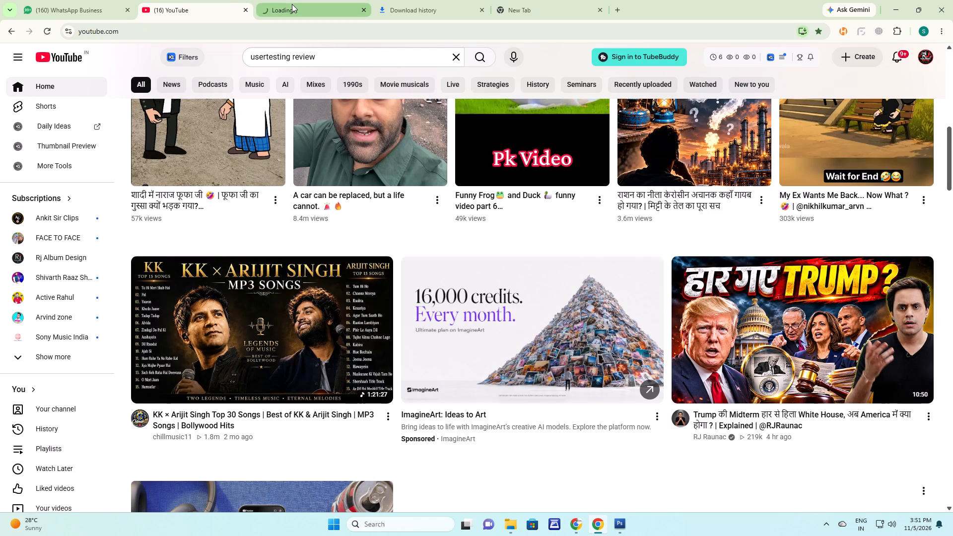
click(292, 4)
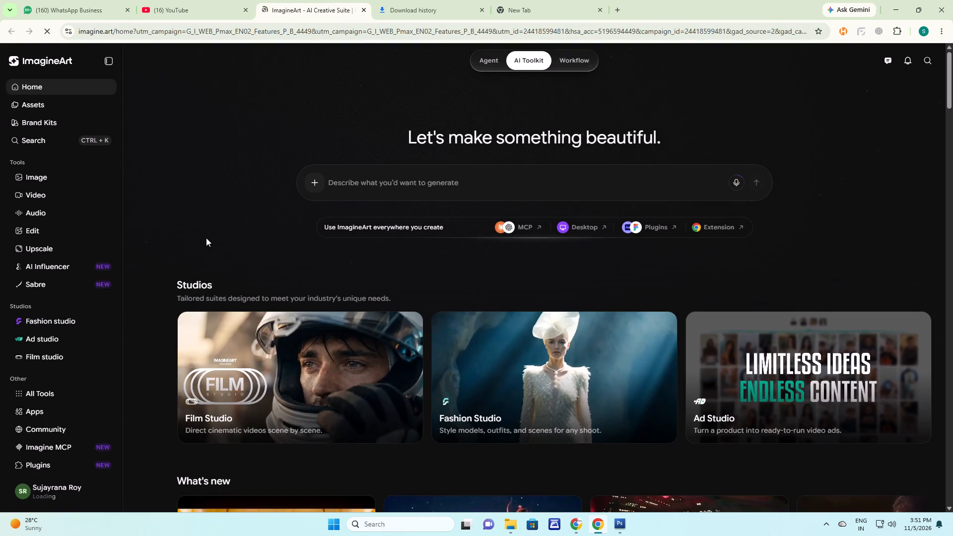
click(71, 495)
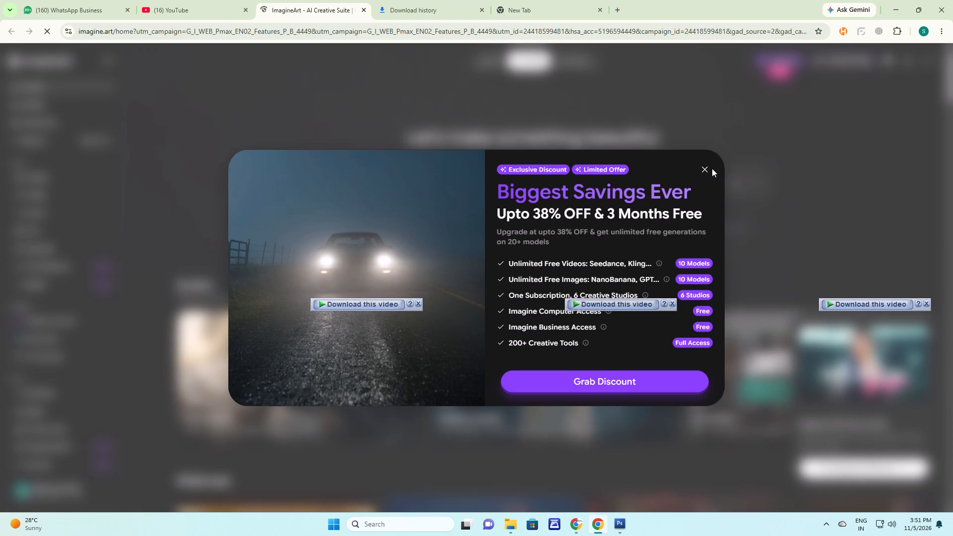
click(711, 167)
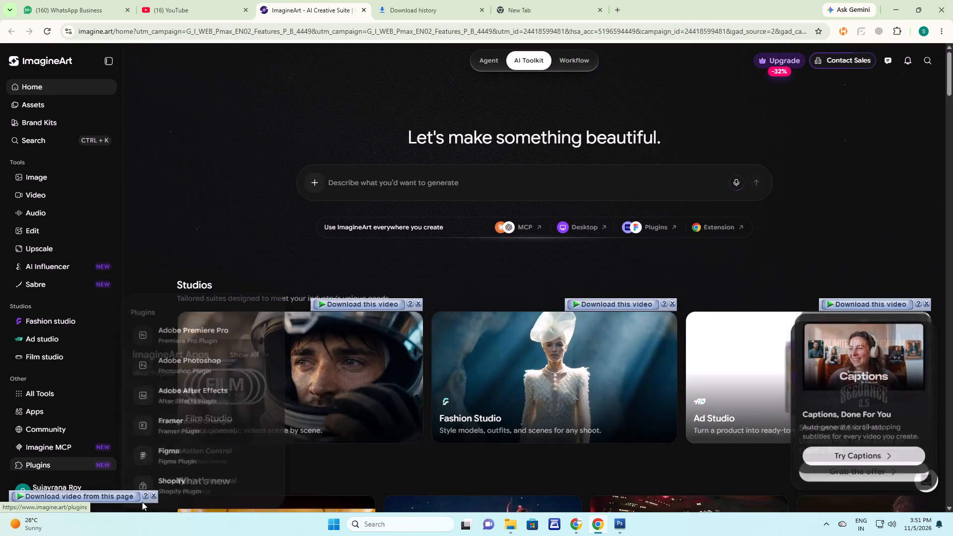
click(155, 493)
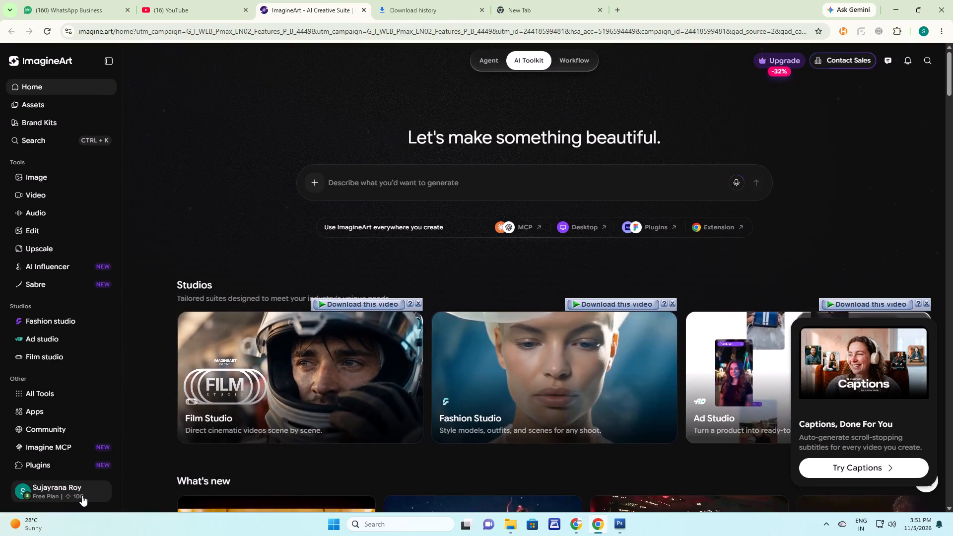
click(82, 495)
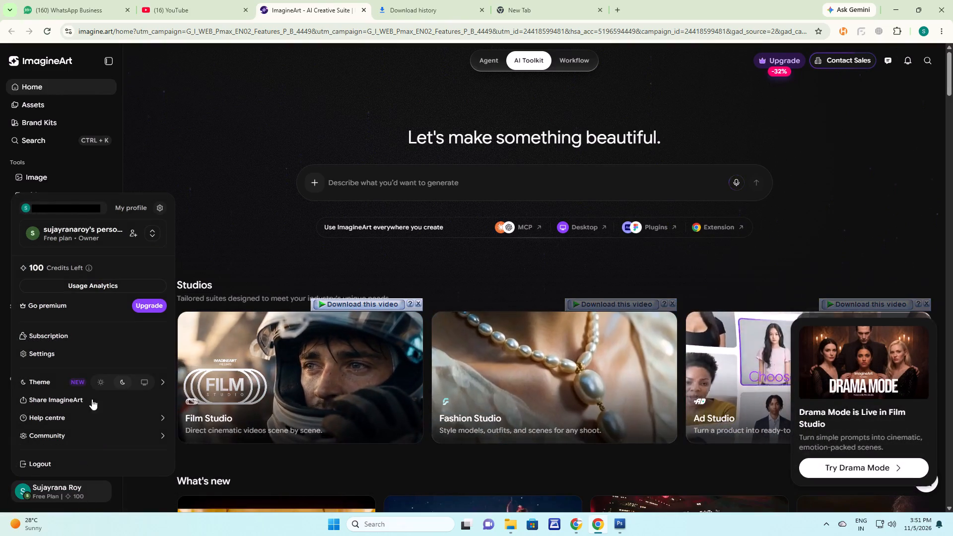
click(89, 269)
click(89, 269)
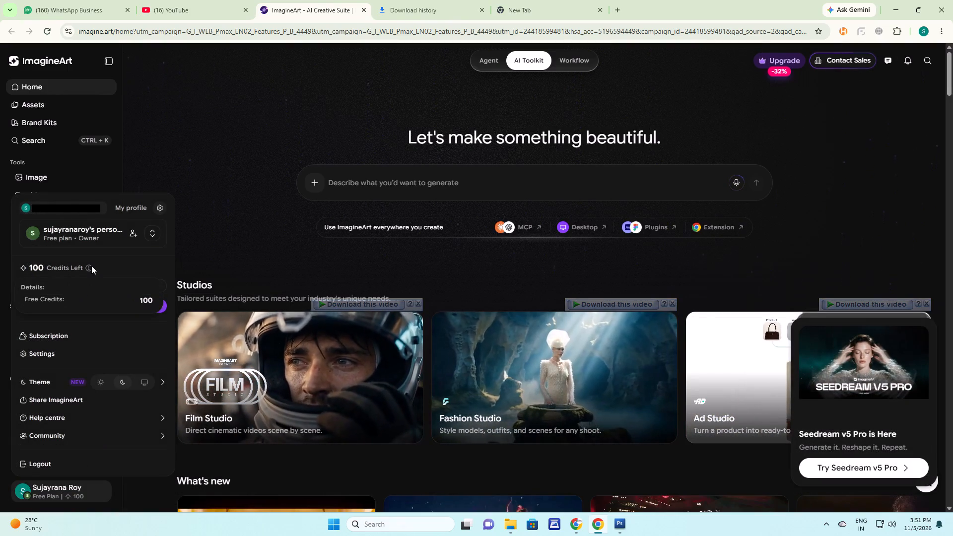
click(68, 302)
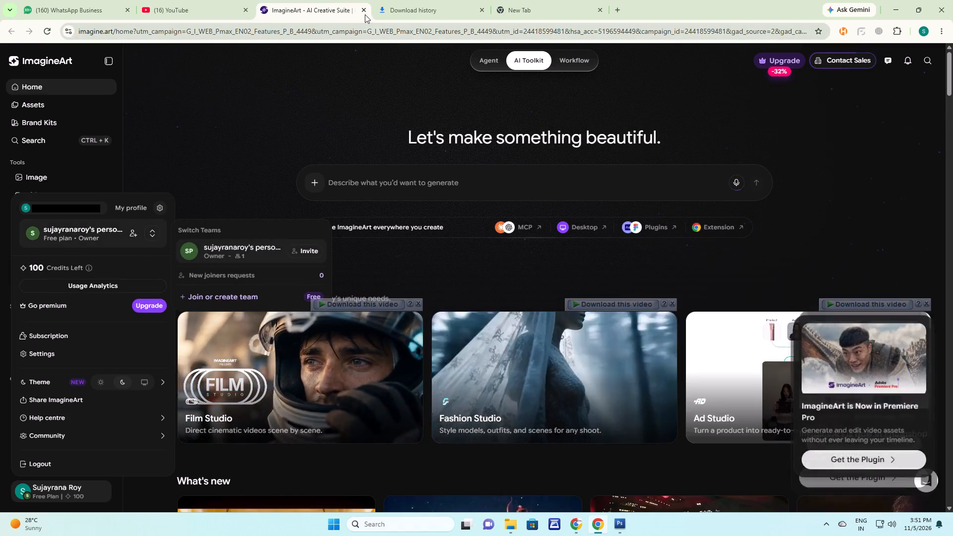
click(364, 10)
scroll(513, 240, down, 4)
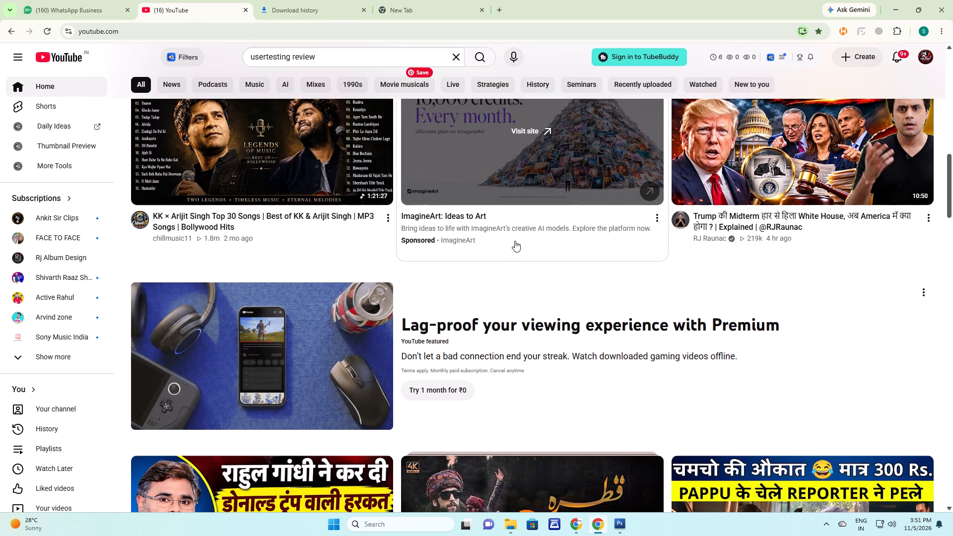
click(51, 55)
Switch to Photoshop and close the cover document and the photos 364A0447.JPG and 364A0446.JPG without saving changes.
key(alt+Tab)
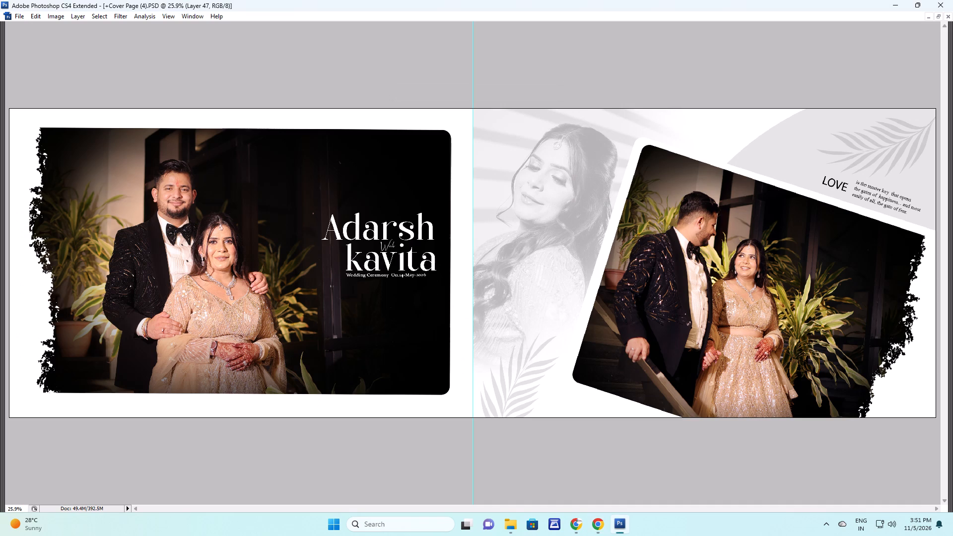
key(ctrl+w)
click(469, 199)
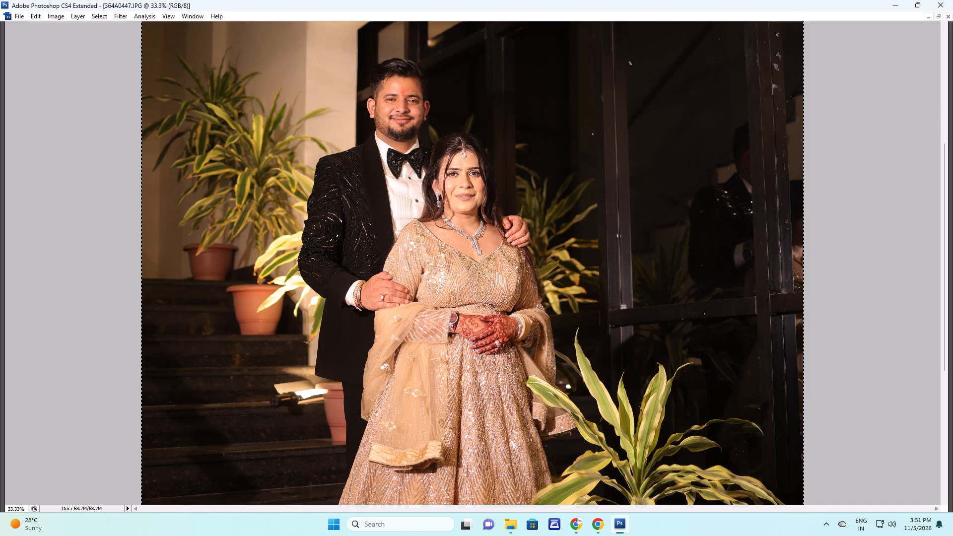
key(ctrl+w)
ctrl+click(469, 199)
key(ctrl+w)
ctrl+click(469, 199)
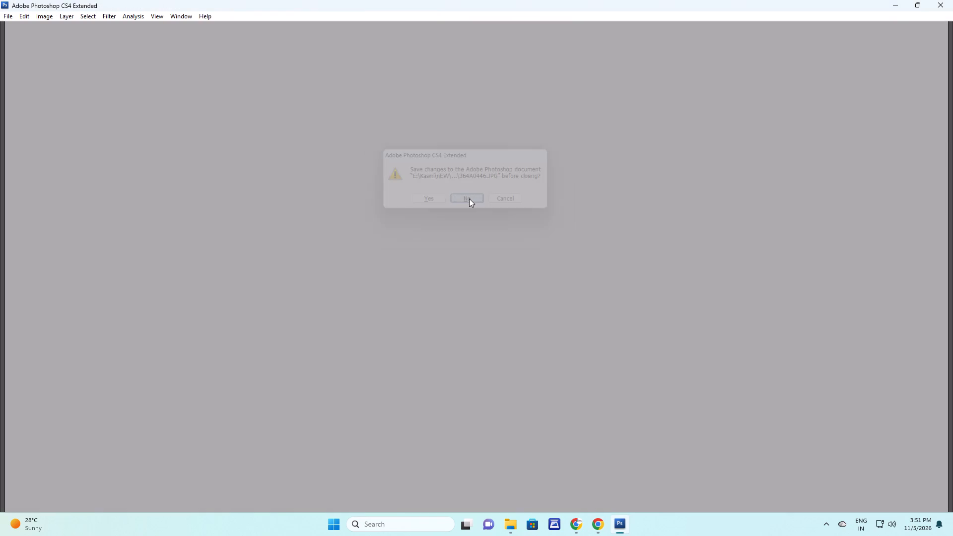
Examine the DM folder's PSD templates alongside the ring ceremony photos to choose the next spread's layout.
key(alt+Tab)
key(alt+Tab)
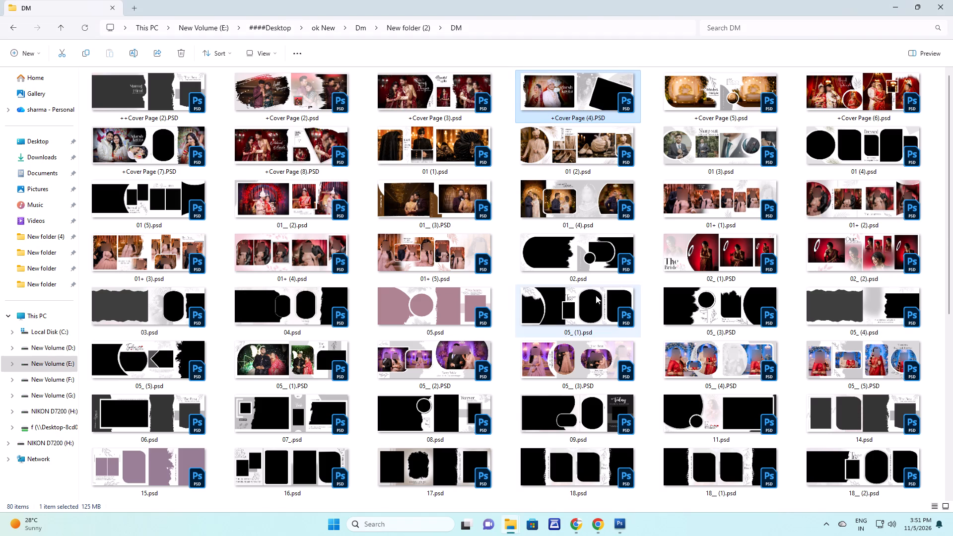
scroll(688, 308, down, 1)
scroll(495, 364, down, 1)
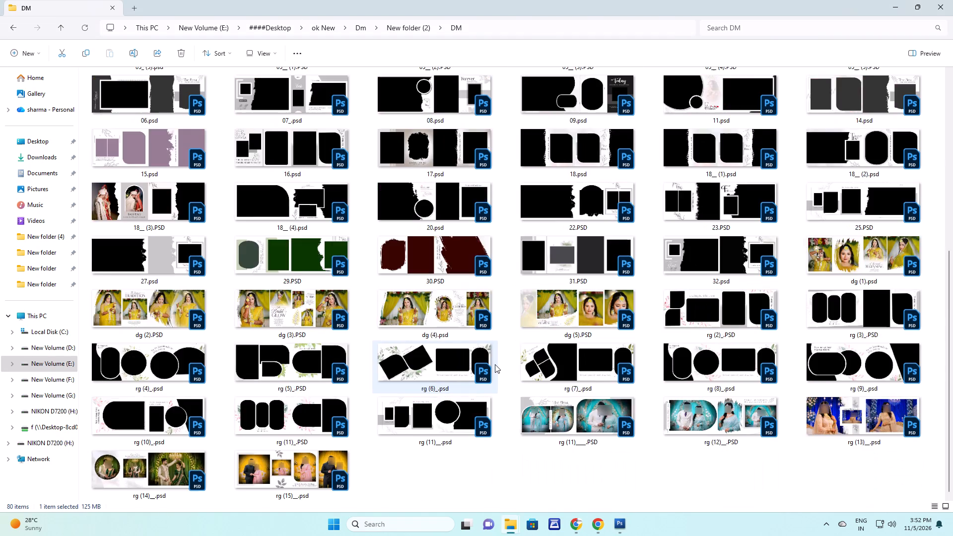
scroll(495, 364, up, 4)
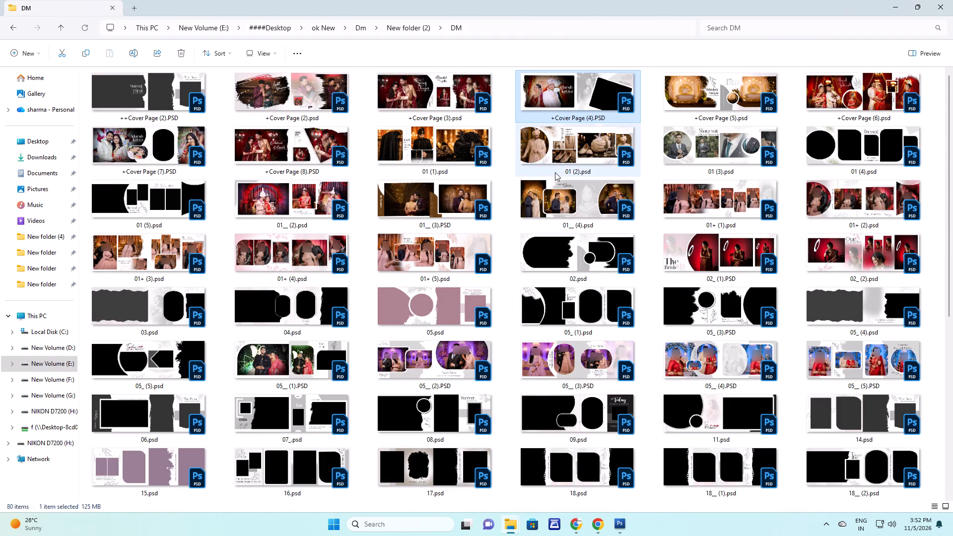
click(451, 151)
key(alt+Tab)
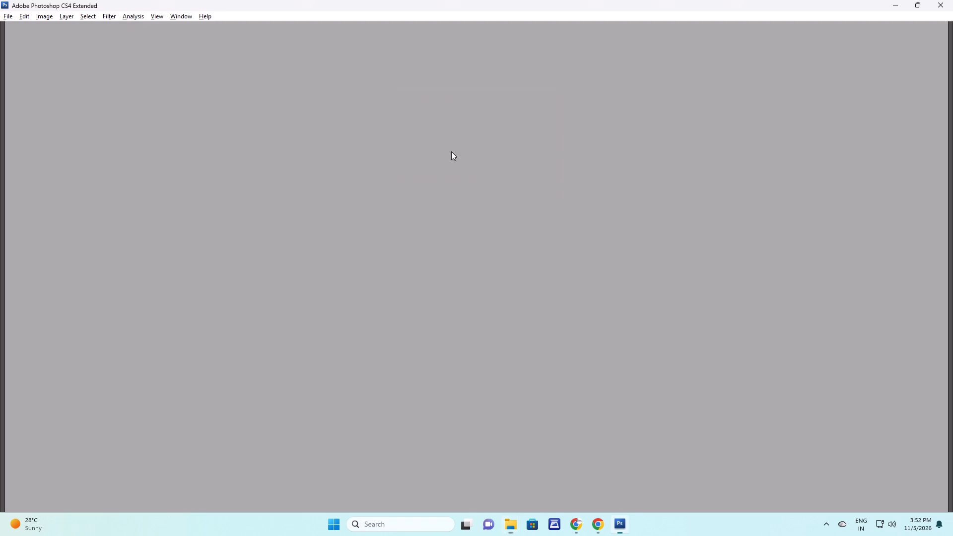
key(alt+Tab)
key(alt+Tab)
key(alt+Tab)
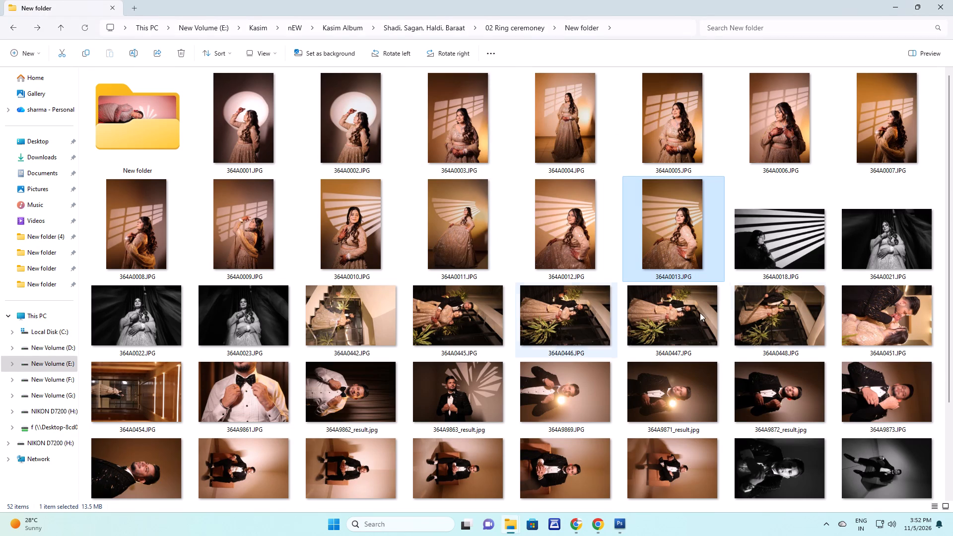
scroll(741, 340, down, 1)
click(447, 237)
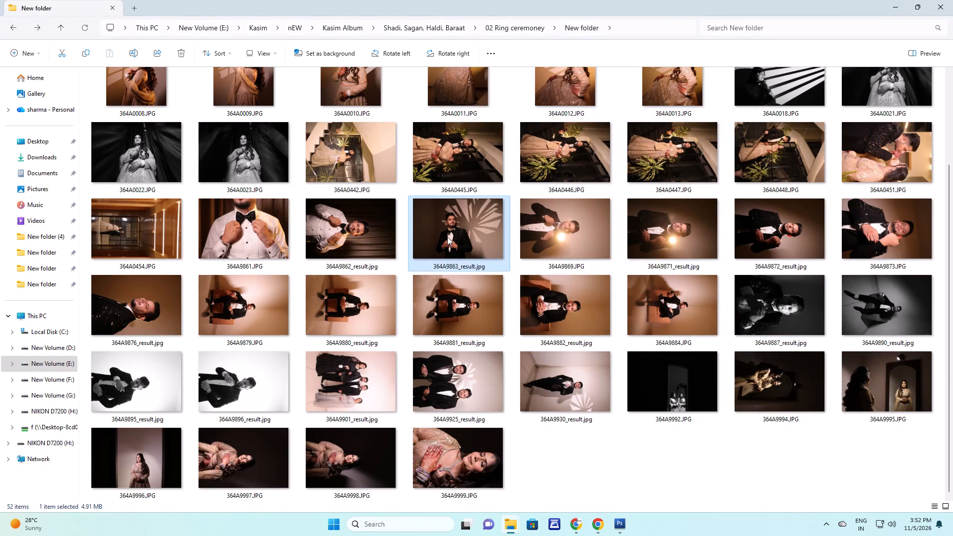
Open the template 01 (1).psd from the DM folder in Photoshop.
key(alt+Tab)
key(alt+Tab)
key(alt+Tab)
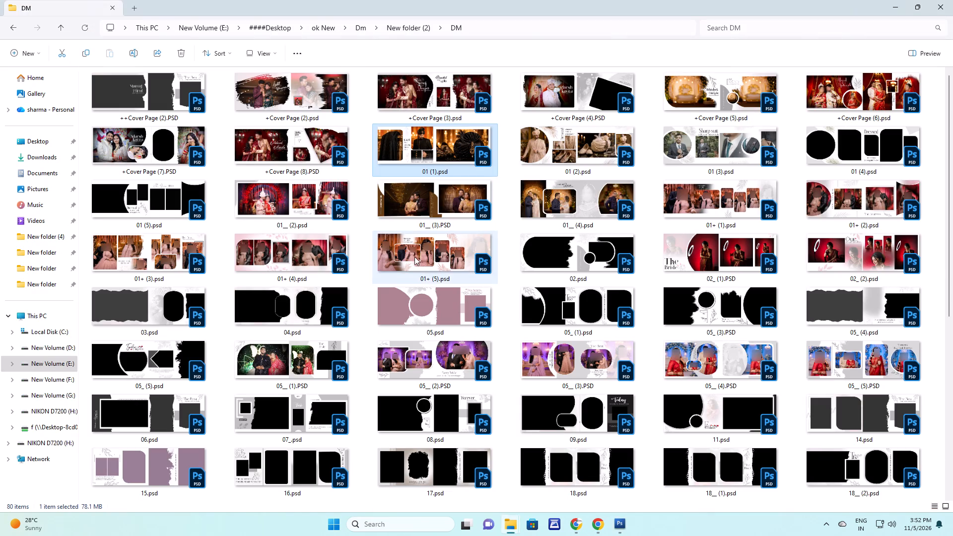
drag(450, 158, 469, 199)
key(alt+Tab)
key(alt+Tab)
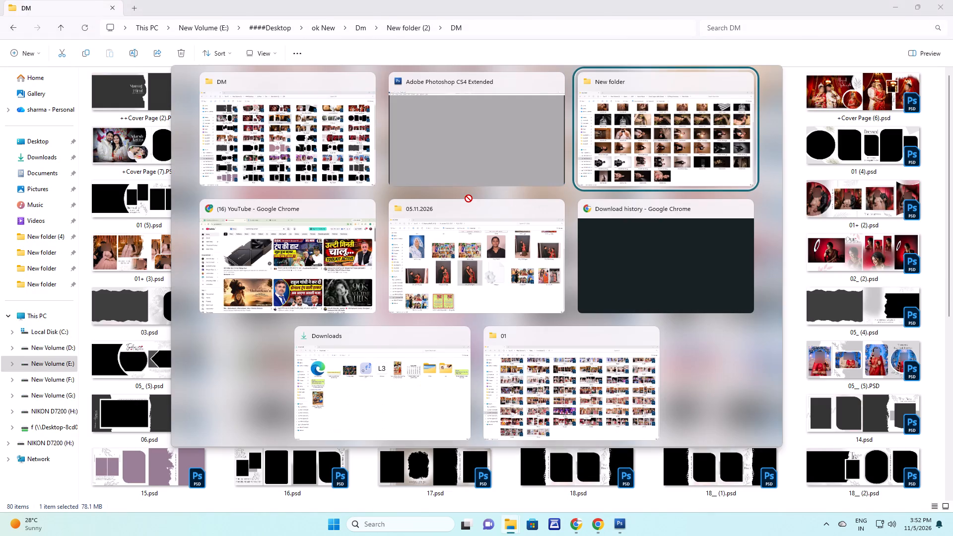
drag(469, 199, 475, 238)
key(alt+shift+Tab)
key(space)
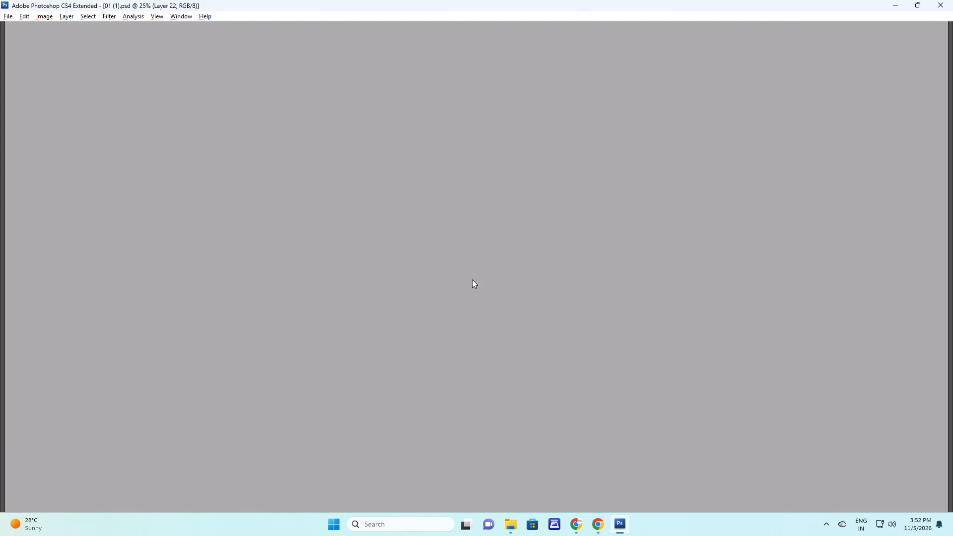
Clear the sample groom photos from the five frames of the 01 (1).psd spread, starting with the large right-page frame.
click(627, 279)
right_drag(616, 262, 620, 265)
click(634, 272)
key(F5)
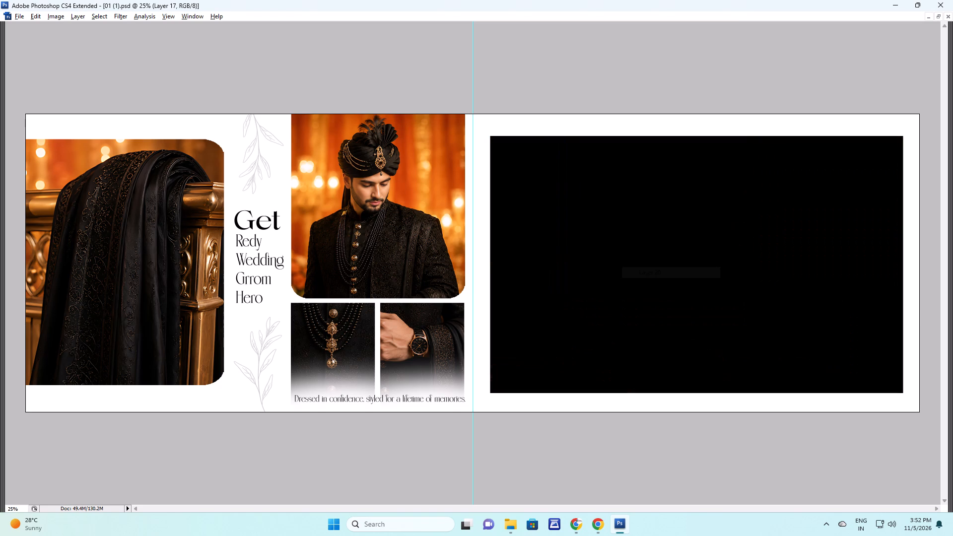
right_drag(414, 329, 421, 332)
click(430, 337)
key(F5)
right_click(362, 344)
click(369, 350)
key(F5)
right_drag(384, 268, 390, 272)
click(395, 274)
key(F5)
right_drag(171, 242, 188, 251)
click(194, 256)
key(F5)
Look through the 02 Ring ceremoney photos in File Explorer for groom pictures for the spread's frames.
key(alt+Tab)
key(alt+Tab)
key(alt+Tab)
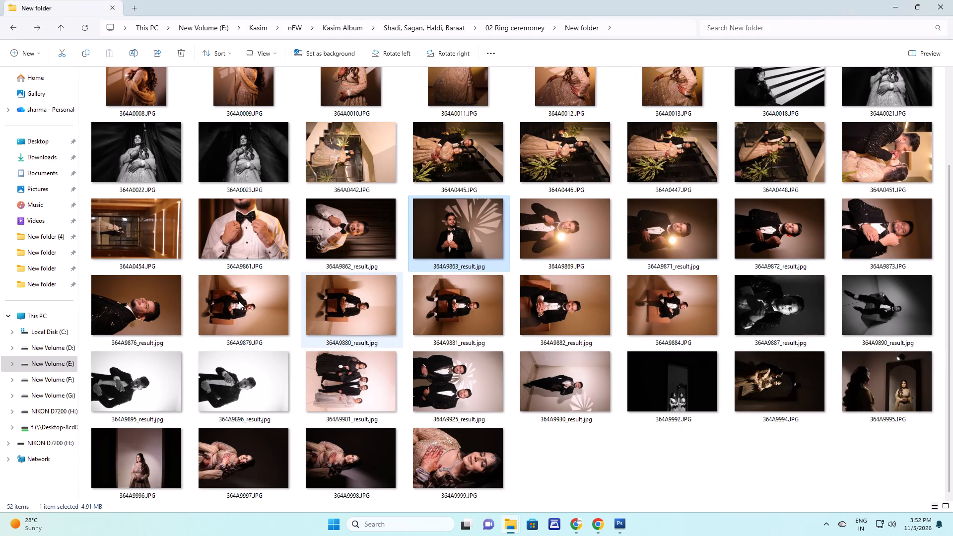
scroll(207, 313, up, 1)
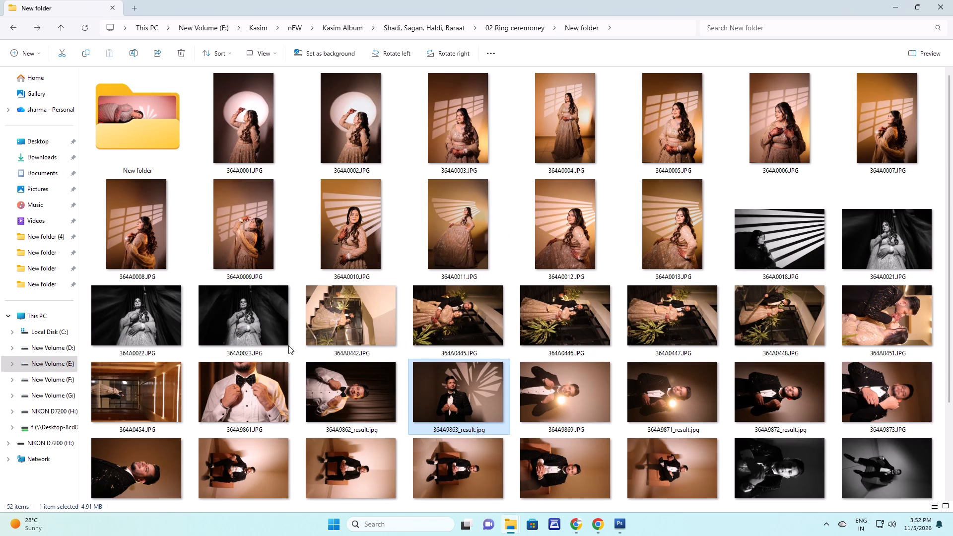
scroll(288, 345, down, 1)
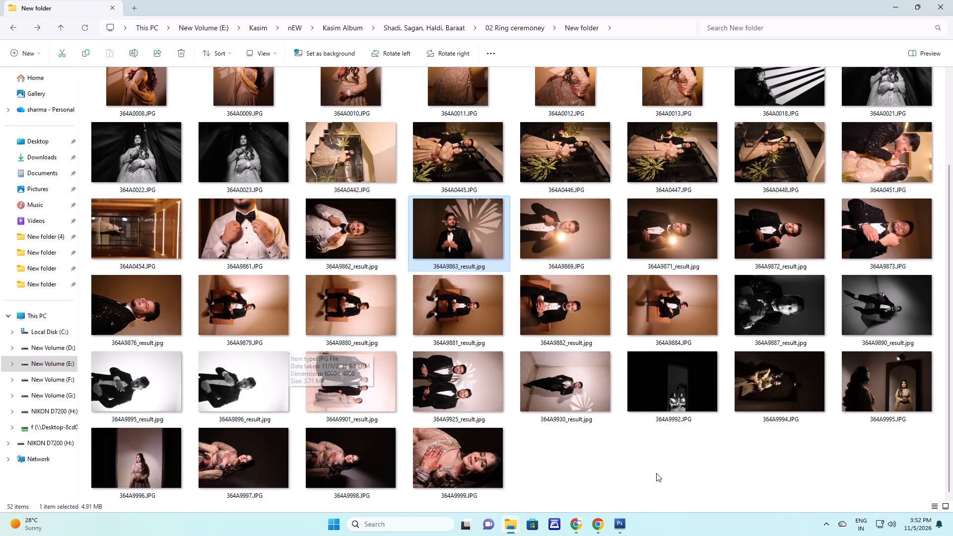
click(656, 472)
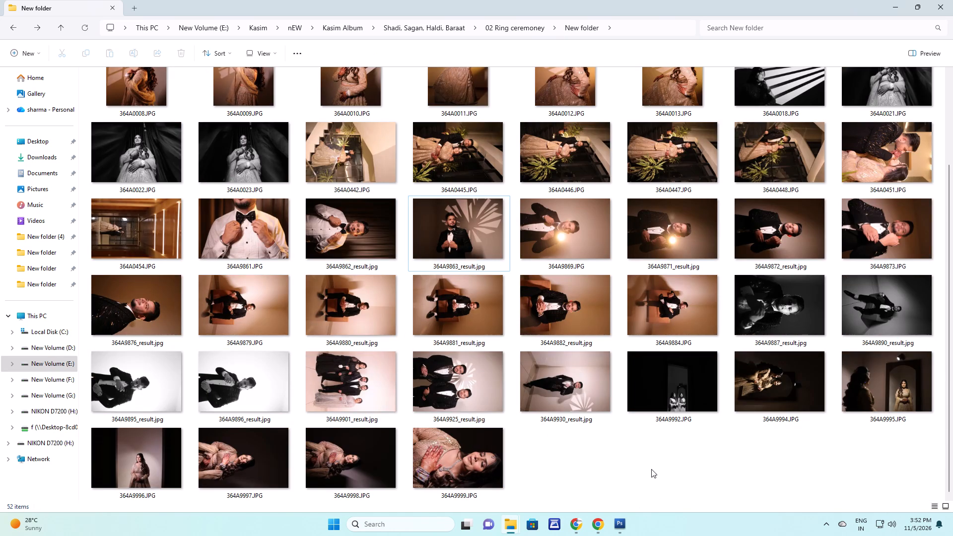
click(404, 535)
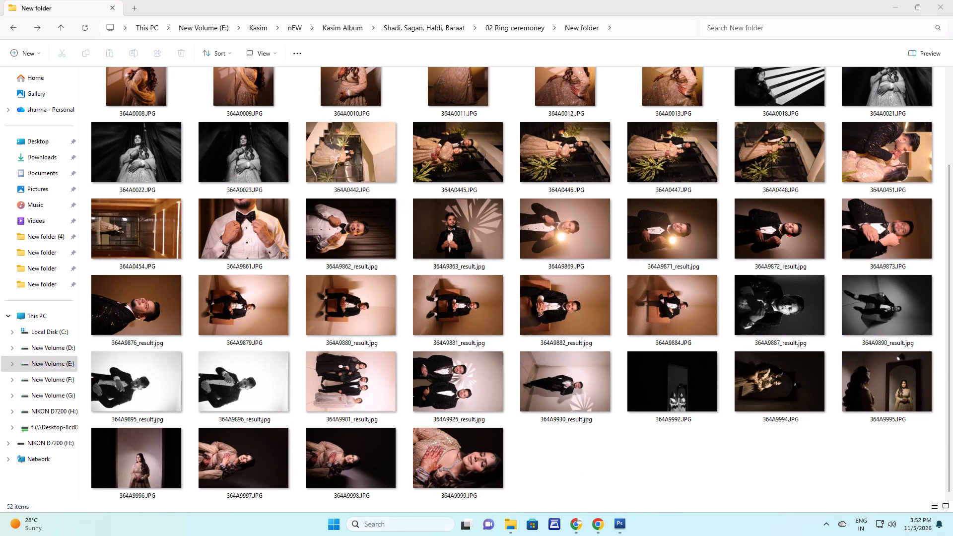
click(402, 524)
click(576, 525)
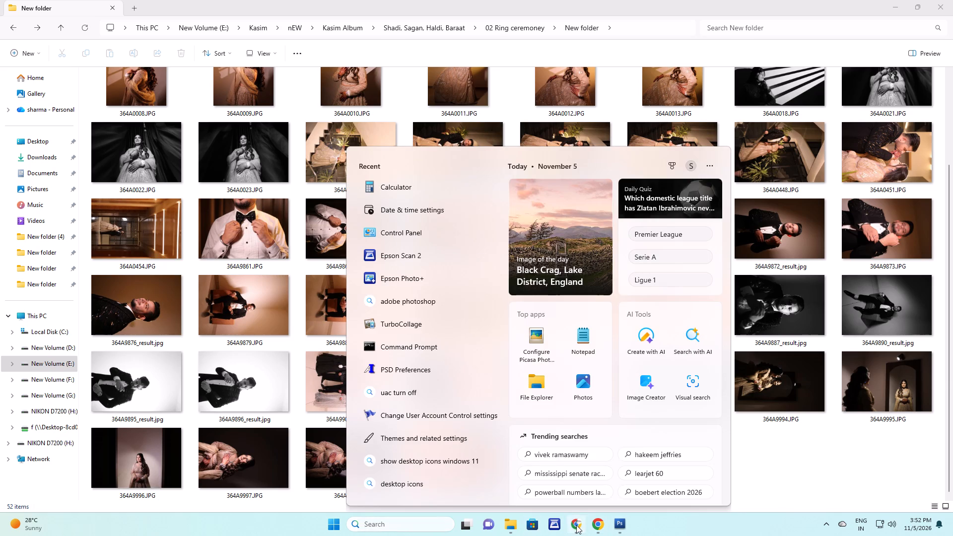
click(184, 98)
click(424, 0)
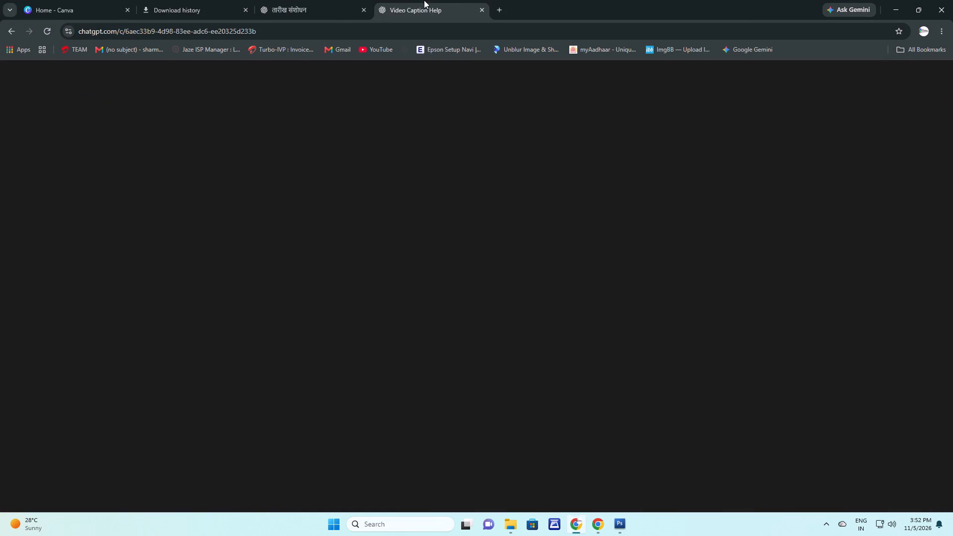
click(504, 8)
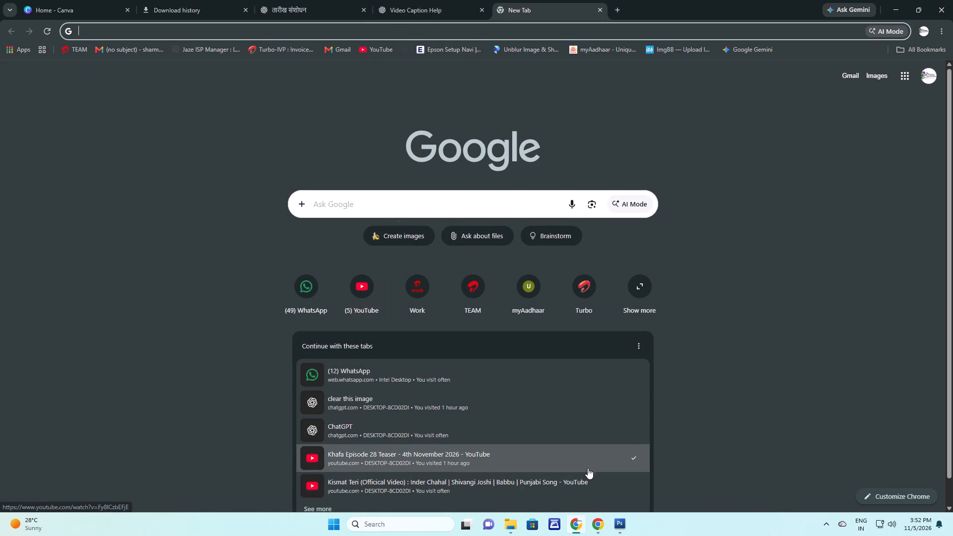
Open the FileCR software site in the other Chrome window.
click(598, 526)
click(415, 0)
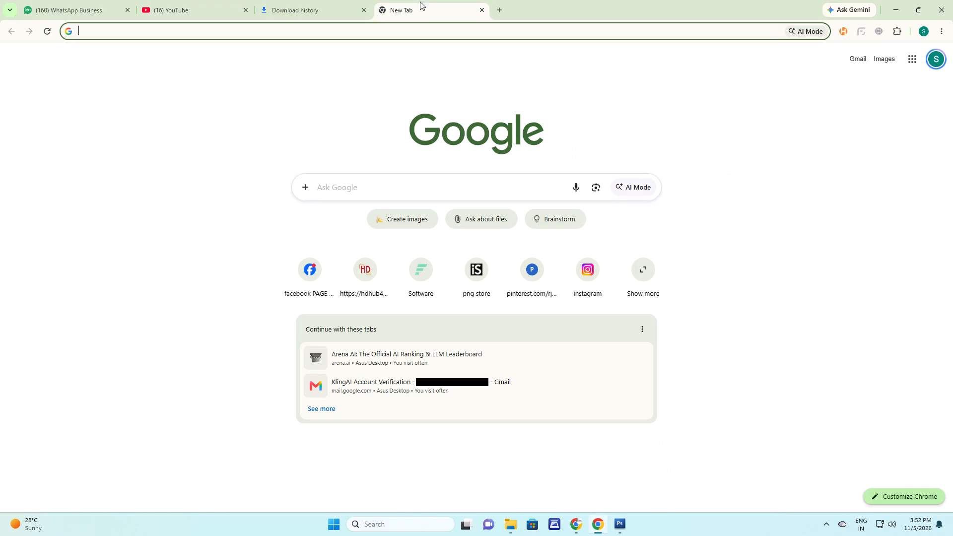
click(410, 272)
click(497, 10)
key(s)
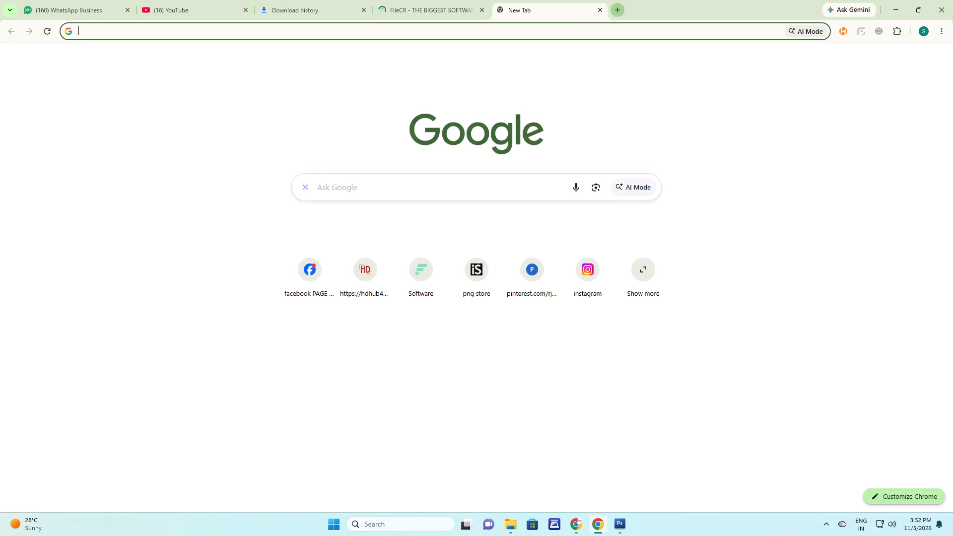
key(c)
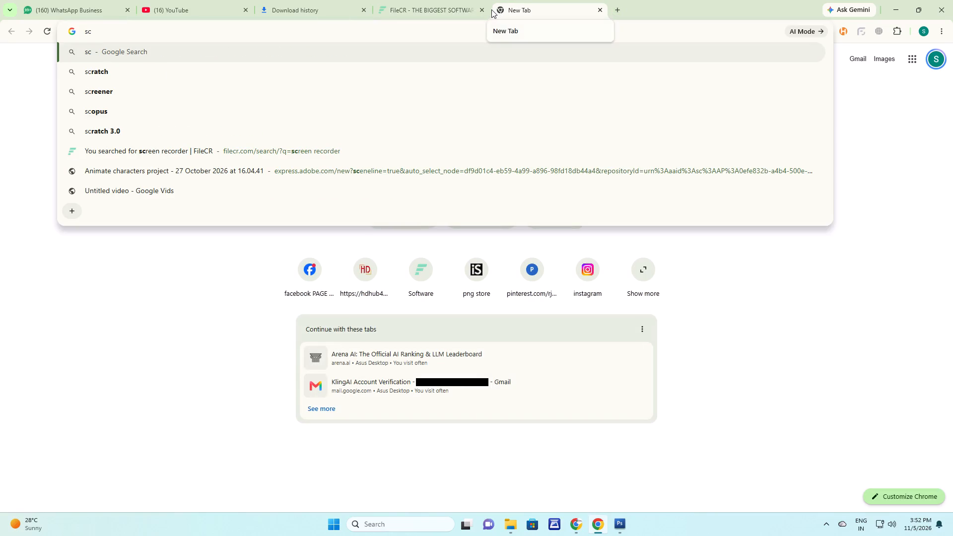
text(re)
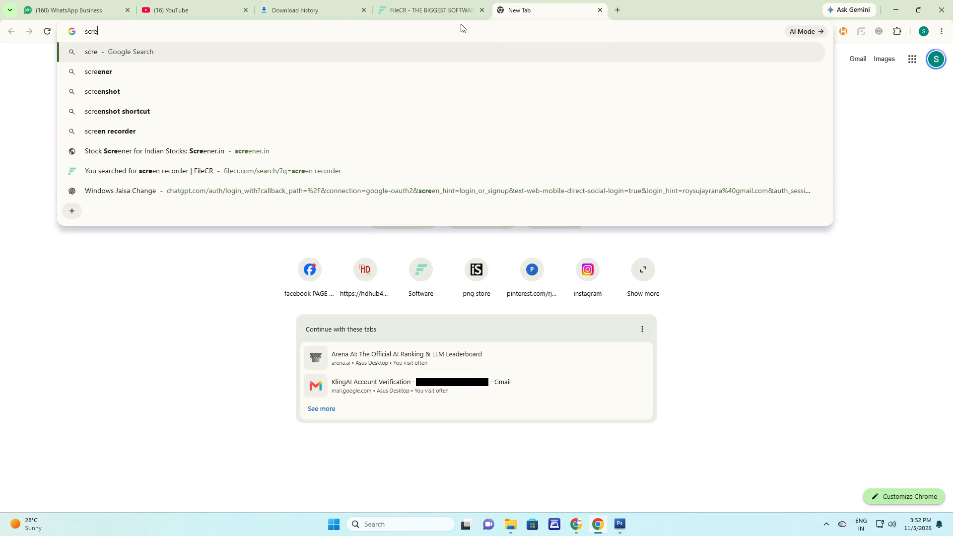
key(n)
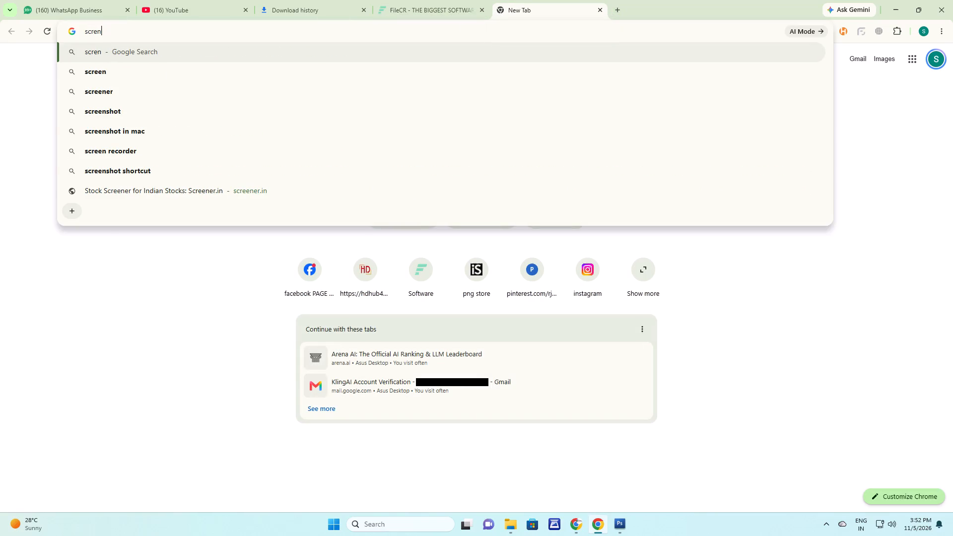
key(Down)
key(Down)
key(BackSpace)
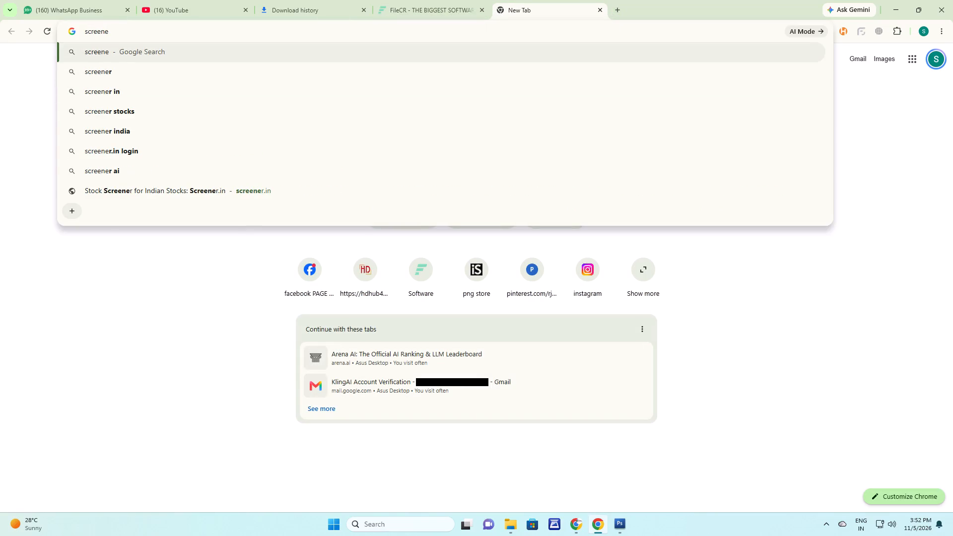
key(BackSpace)
key(space)
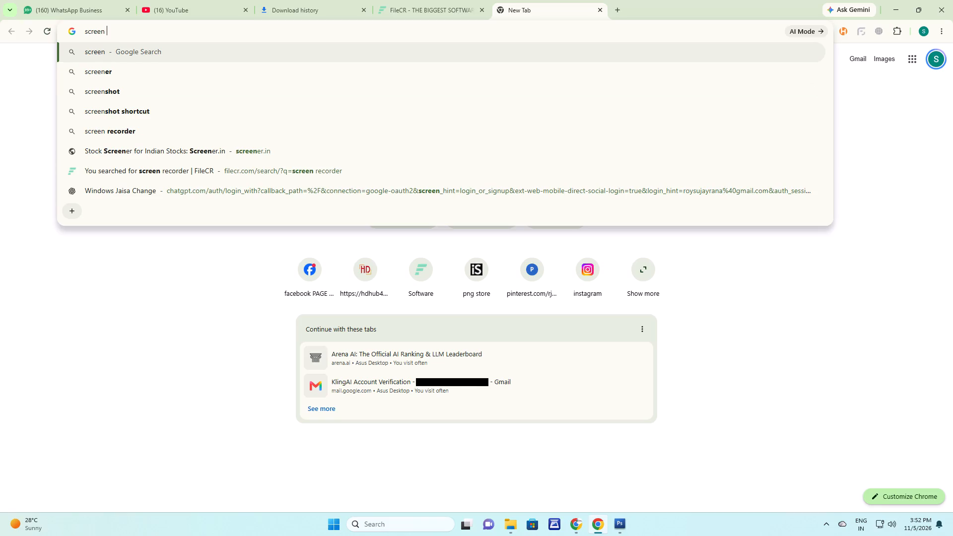